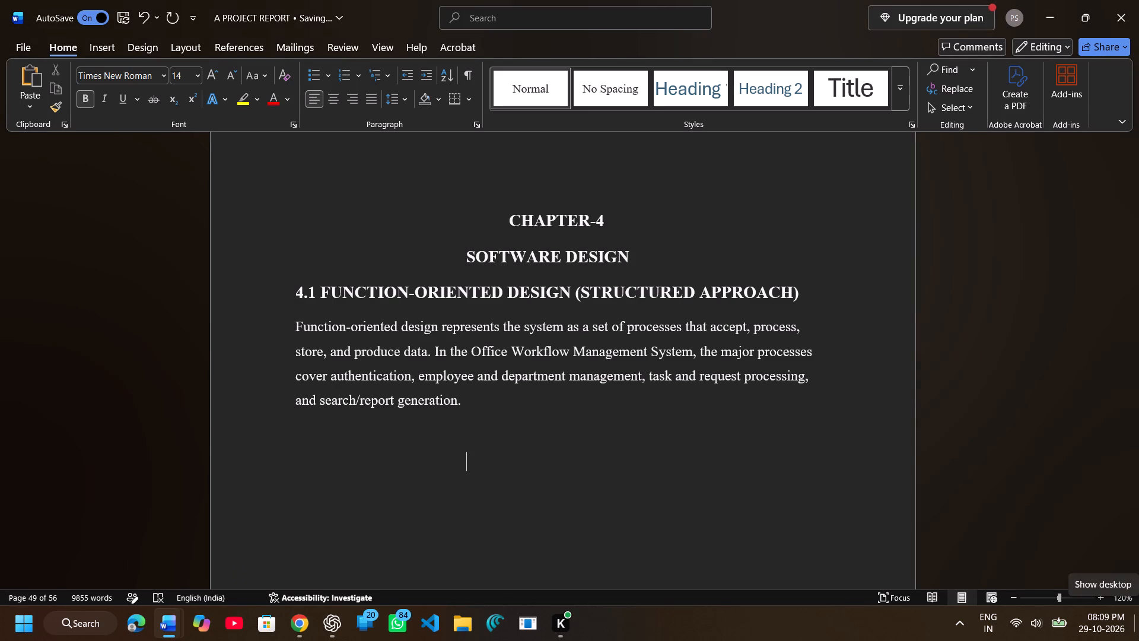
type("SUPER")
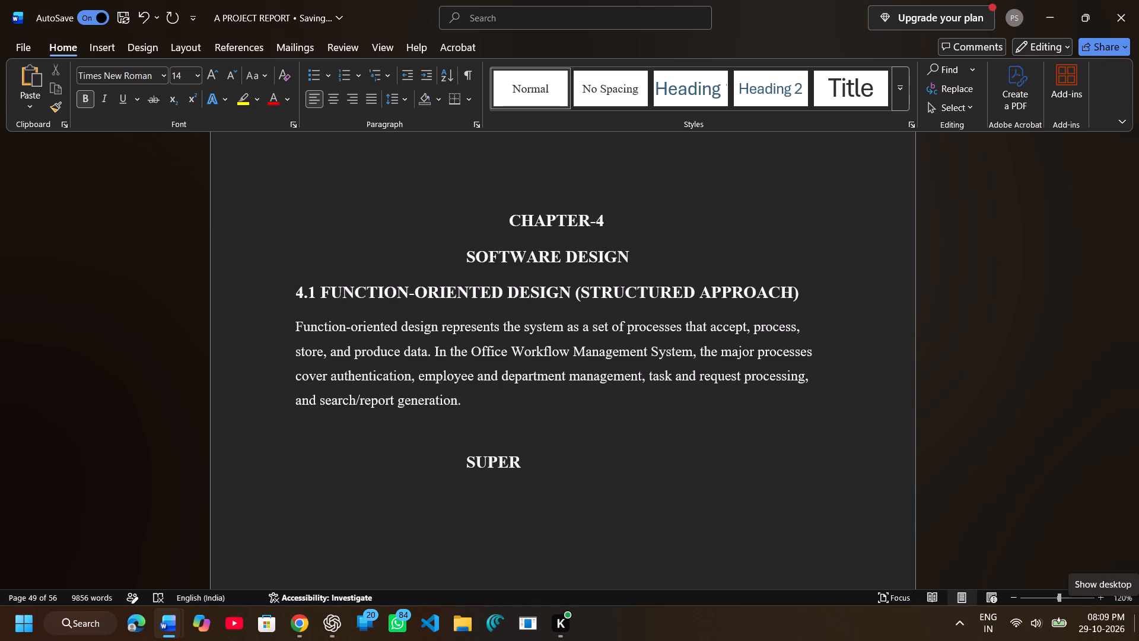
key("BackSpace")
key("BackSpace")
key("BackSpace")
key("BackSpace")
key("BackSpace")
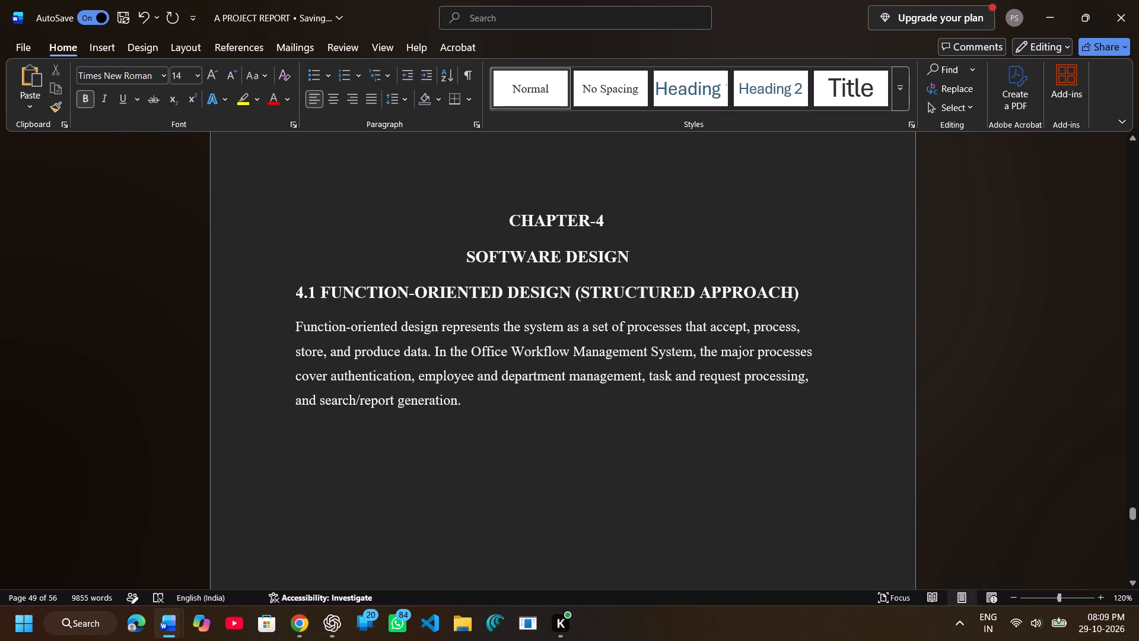
Write SUPER ADMINISTRATOR on the indented line in non-bold, 12-point text.
left_click(81, 95)
left_click(192, 72)
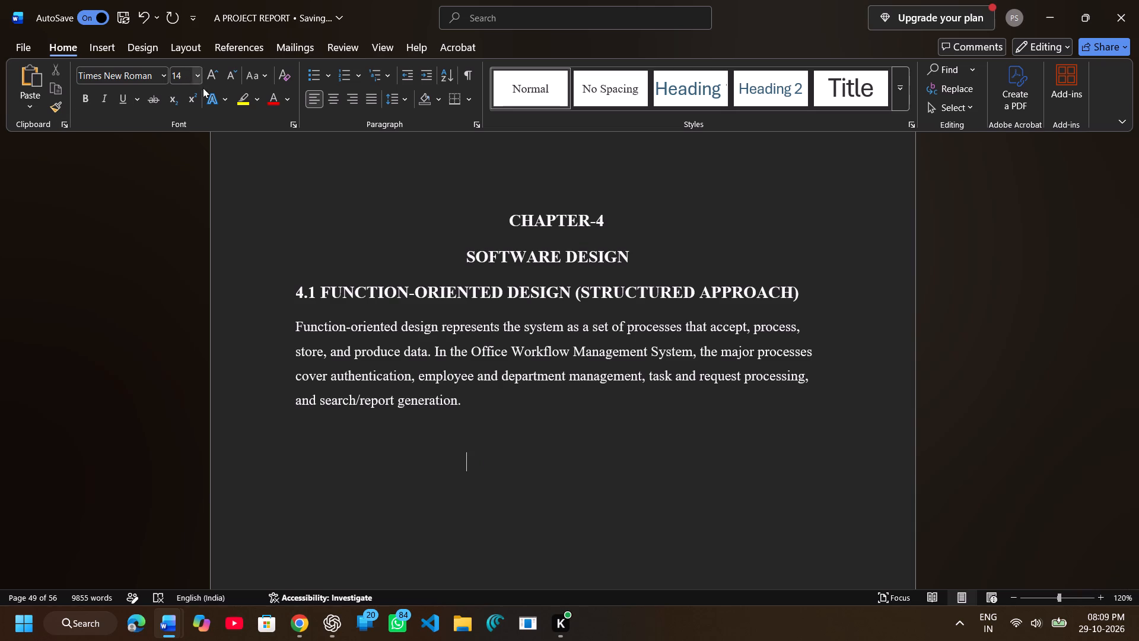
left_click(200, 80)
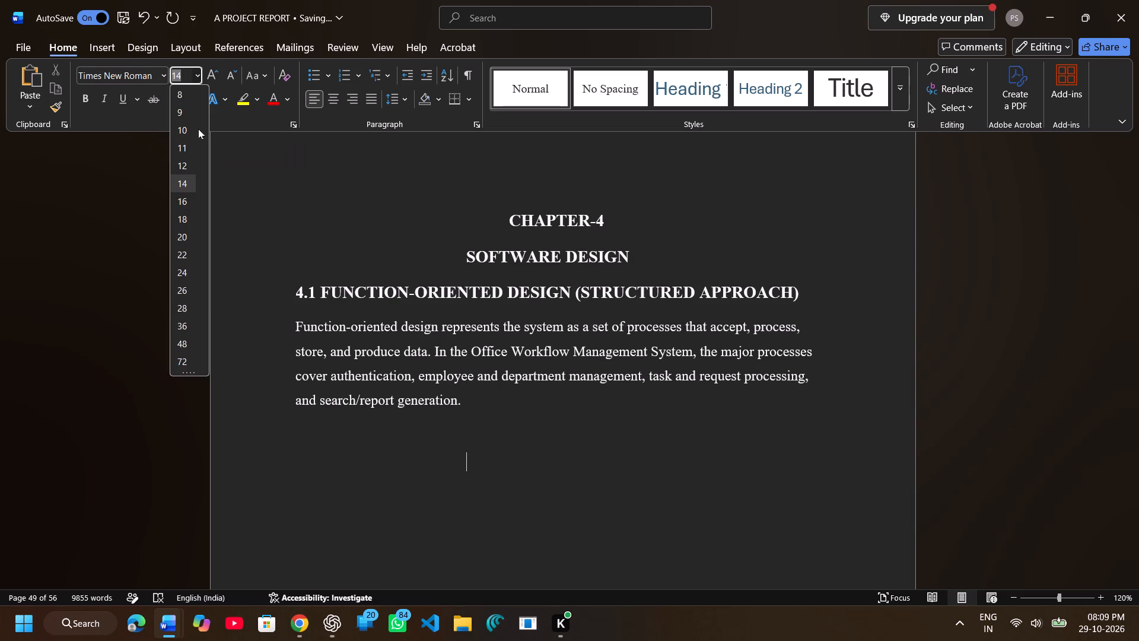
left_click(189, 160)
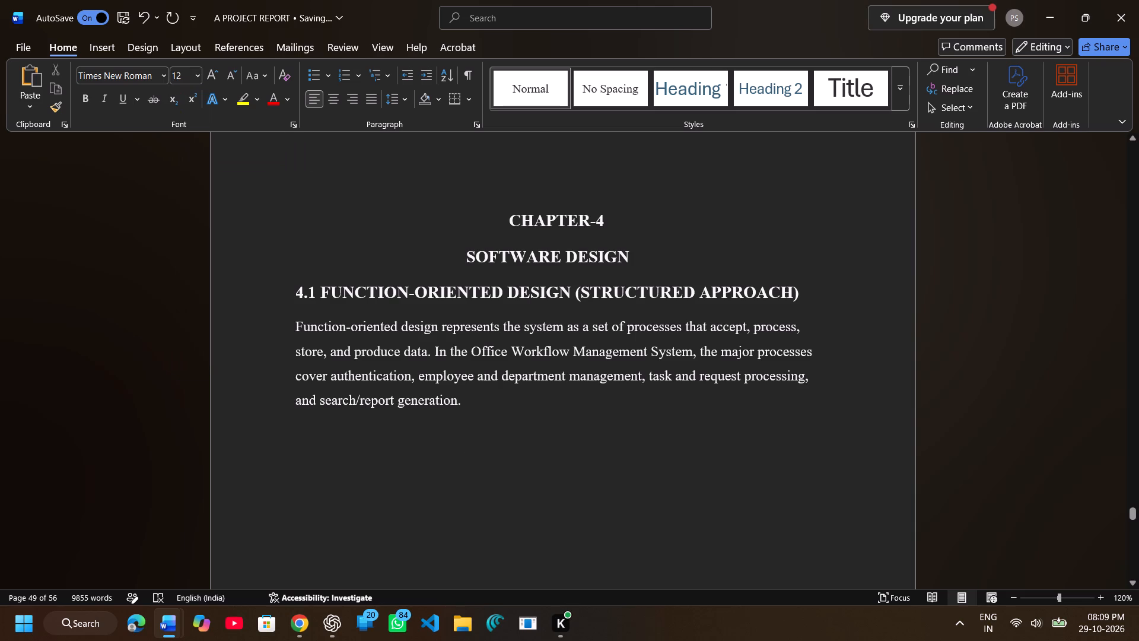
type("SUO")
key("BackSpace")
type("PER")
key("space")
type("ADM")
type("INIS")
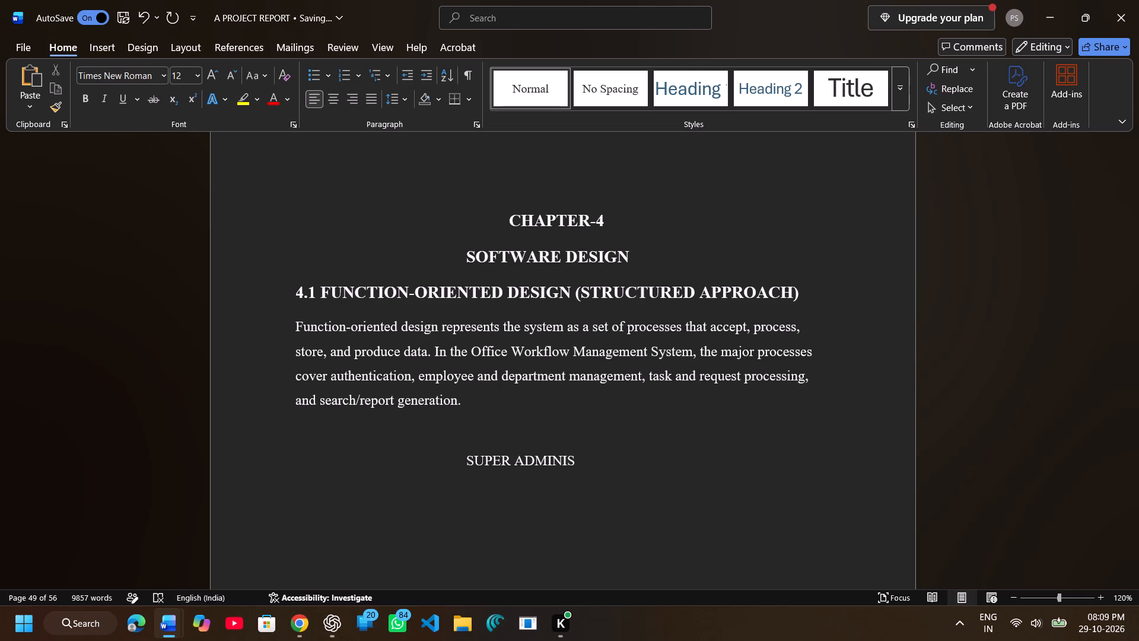
type("TRATOR")
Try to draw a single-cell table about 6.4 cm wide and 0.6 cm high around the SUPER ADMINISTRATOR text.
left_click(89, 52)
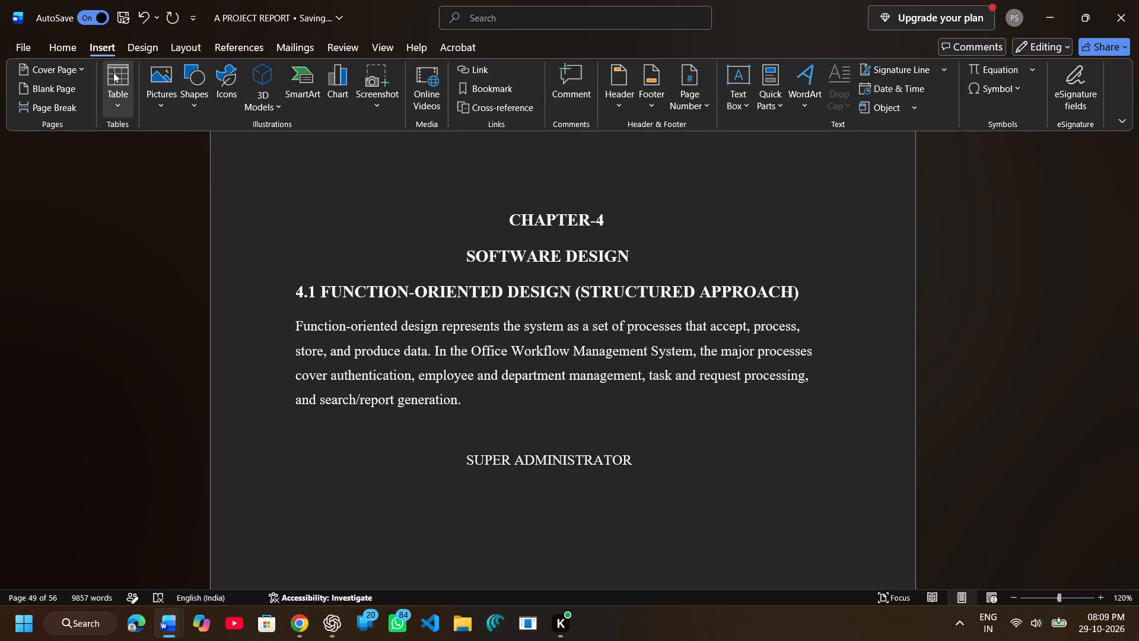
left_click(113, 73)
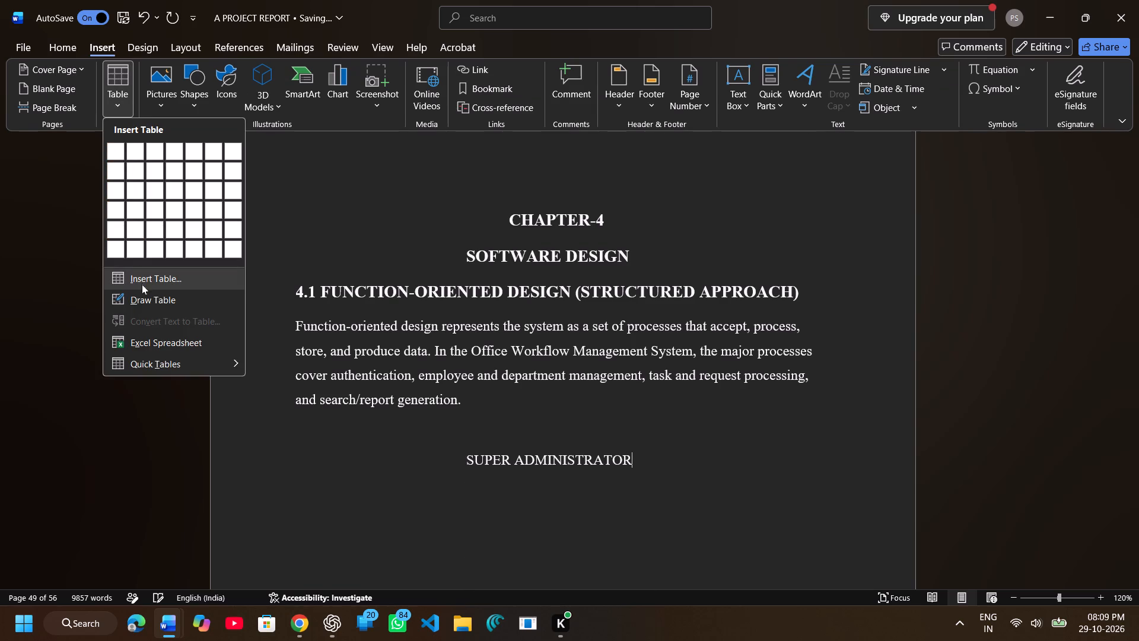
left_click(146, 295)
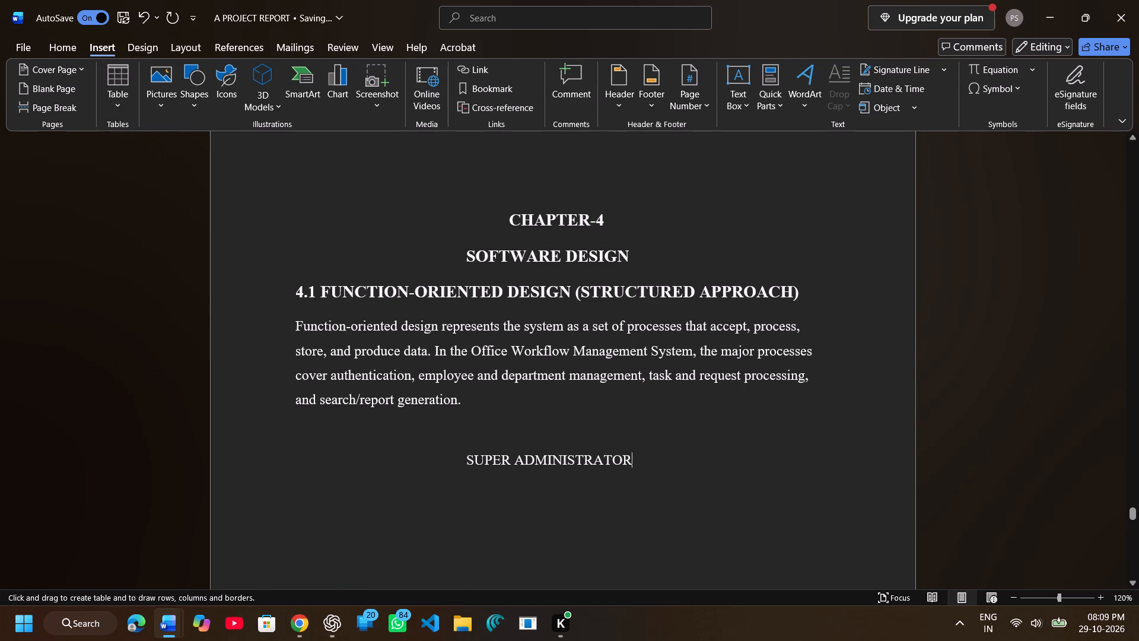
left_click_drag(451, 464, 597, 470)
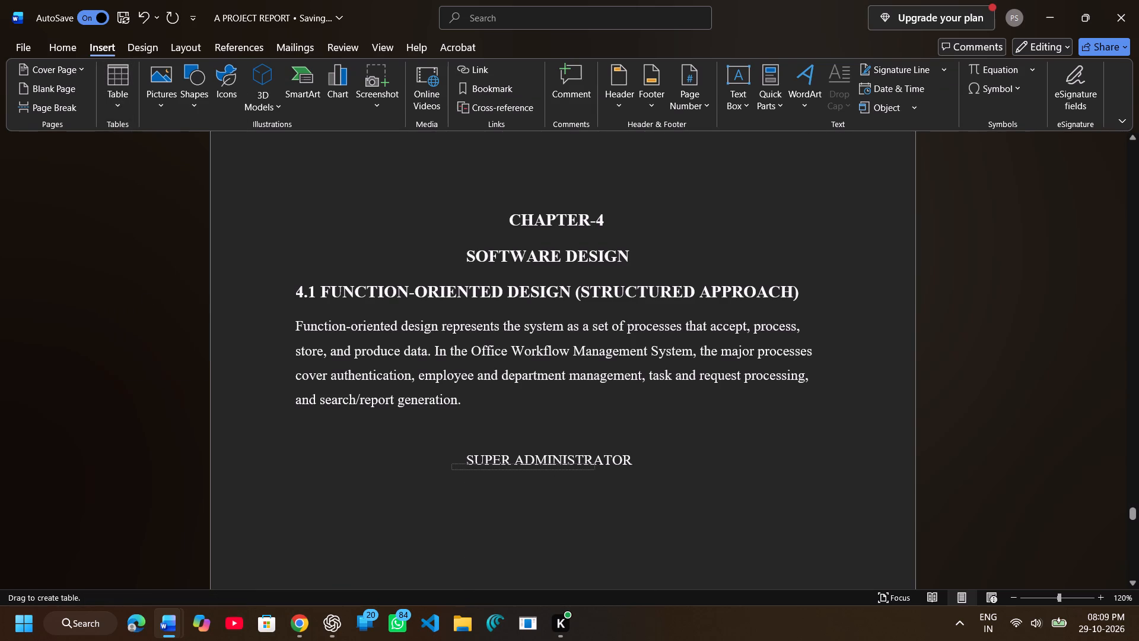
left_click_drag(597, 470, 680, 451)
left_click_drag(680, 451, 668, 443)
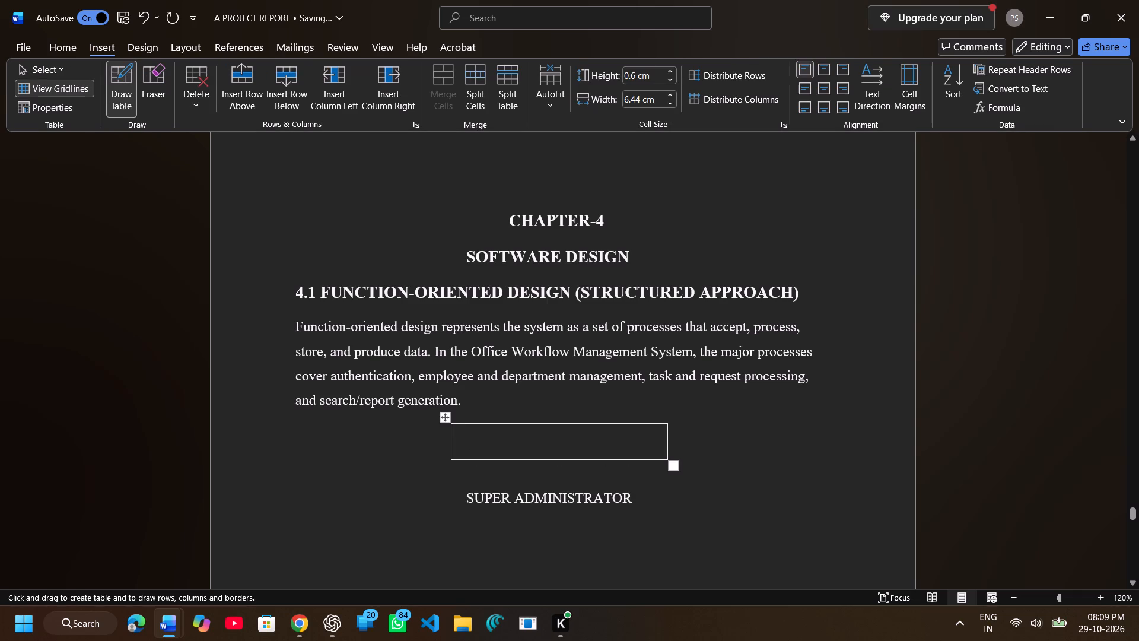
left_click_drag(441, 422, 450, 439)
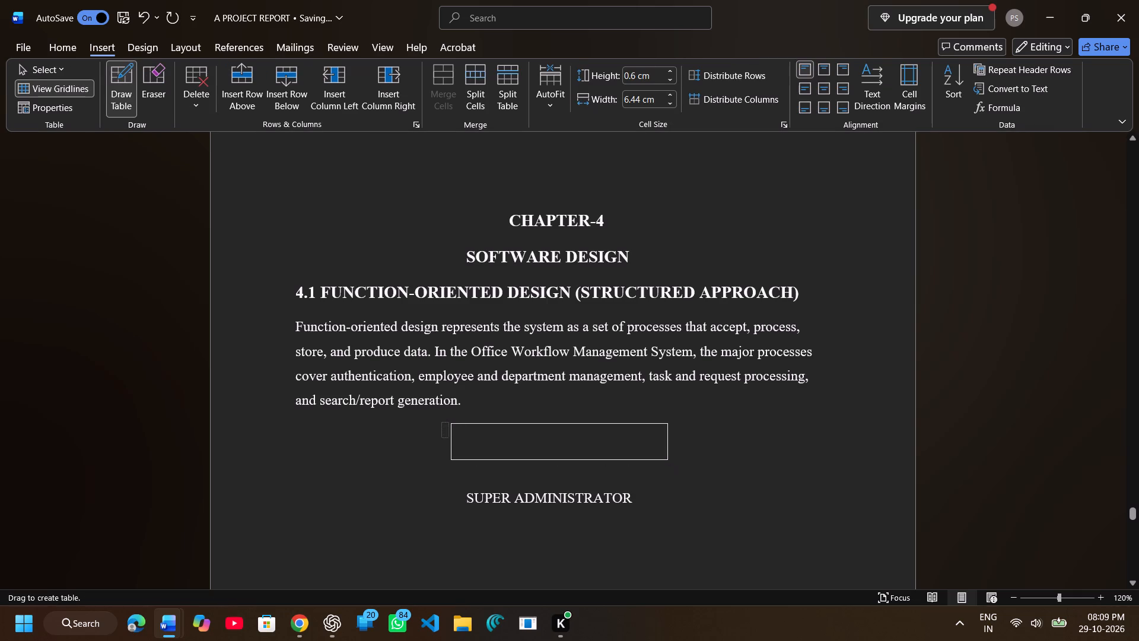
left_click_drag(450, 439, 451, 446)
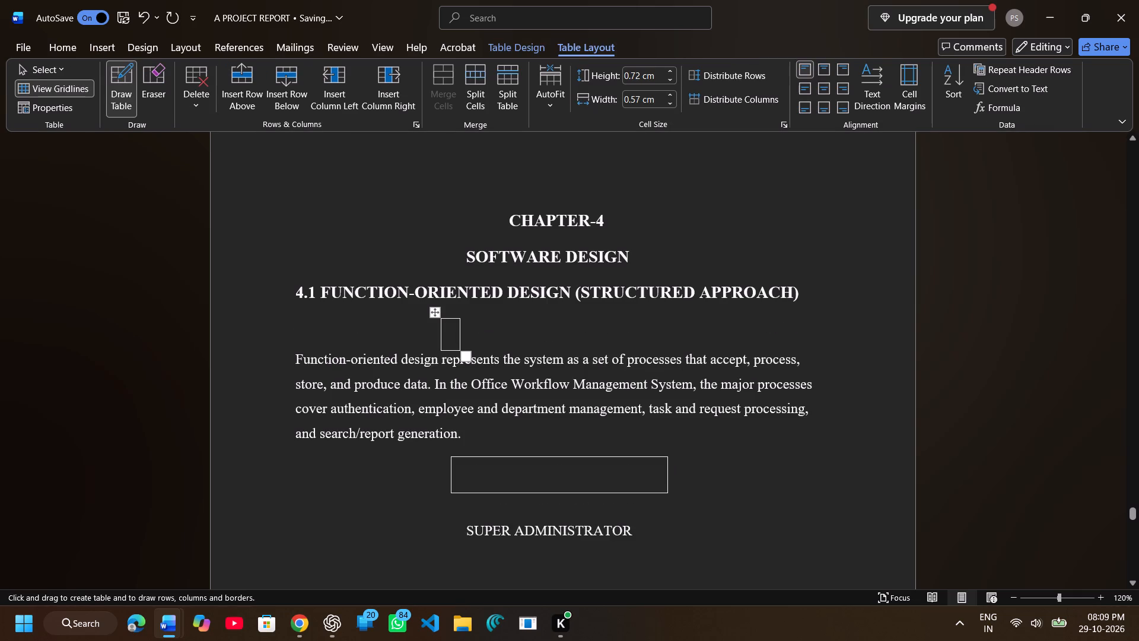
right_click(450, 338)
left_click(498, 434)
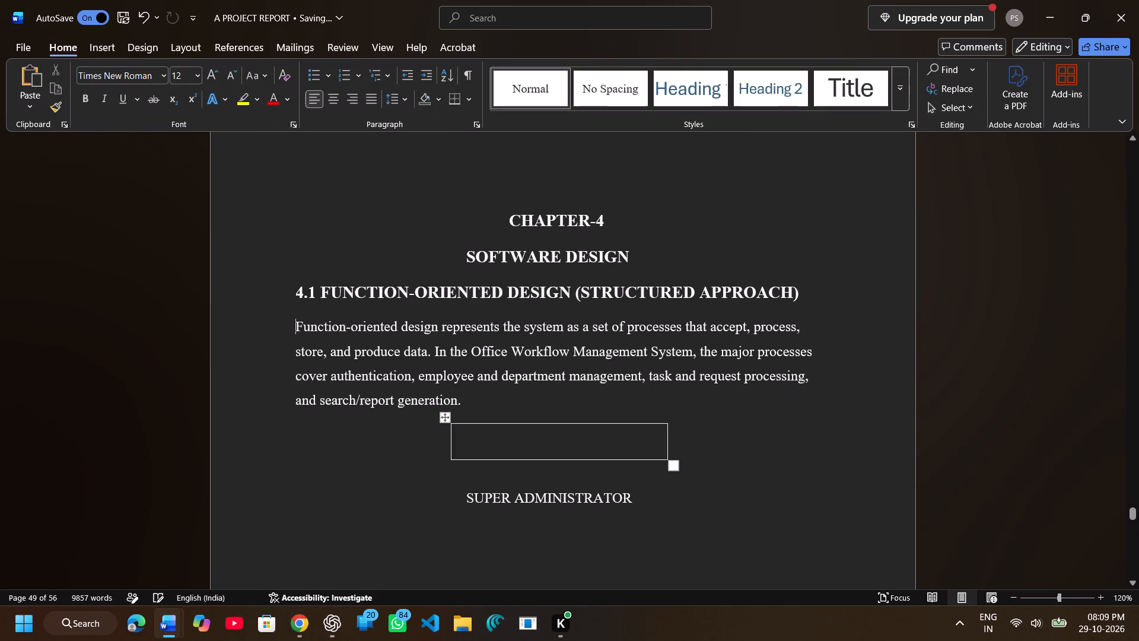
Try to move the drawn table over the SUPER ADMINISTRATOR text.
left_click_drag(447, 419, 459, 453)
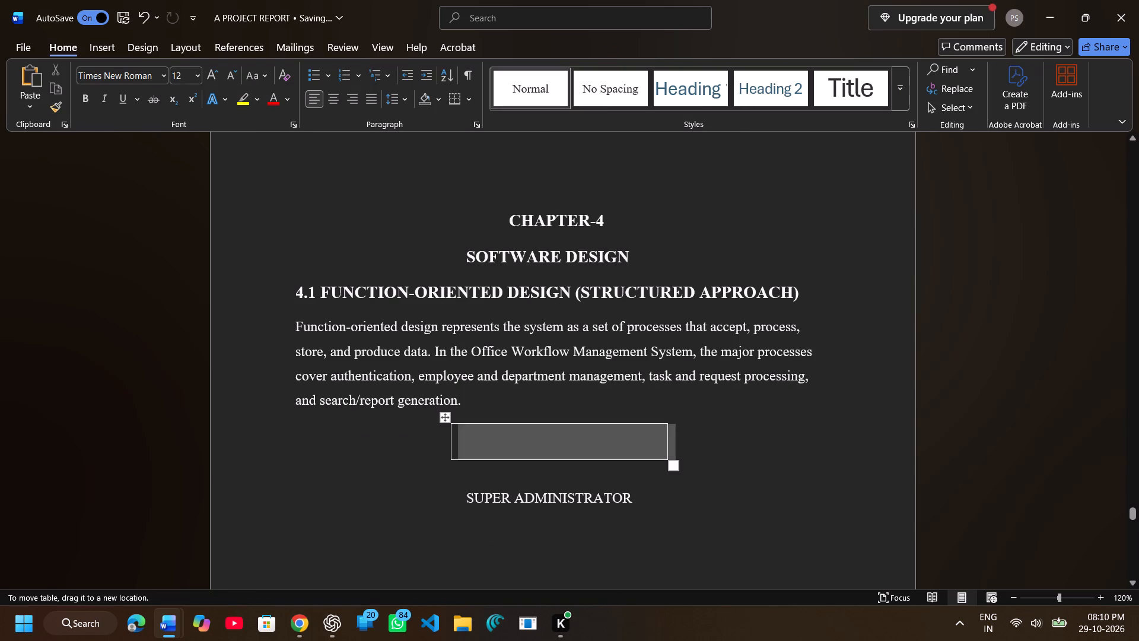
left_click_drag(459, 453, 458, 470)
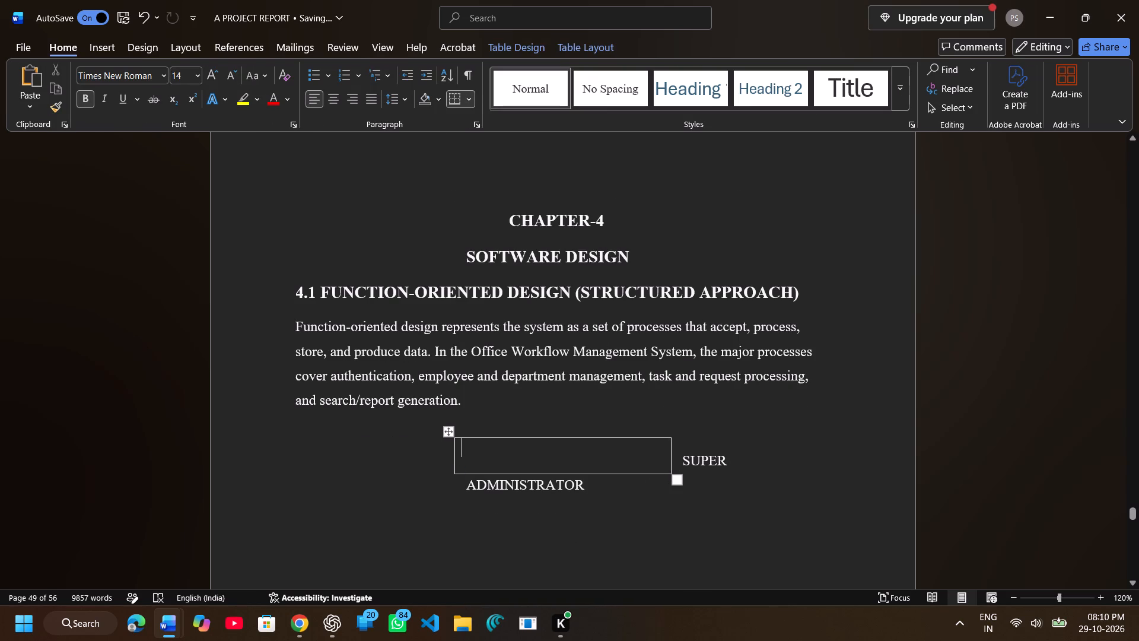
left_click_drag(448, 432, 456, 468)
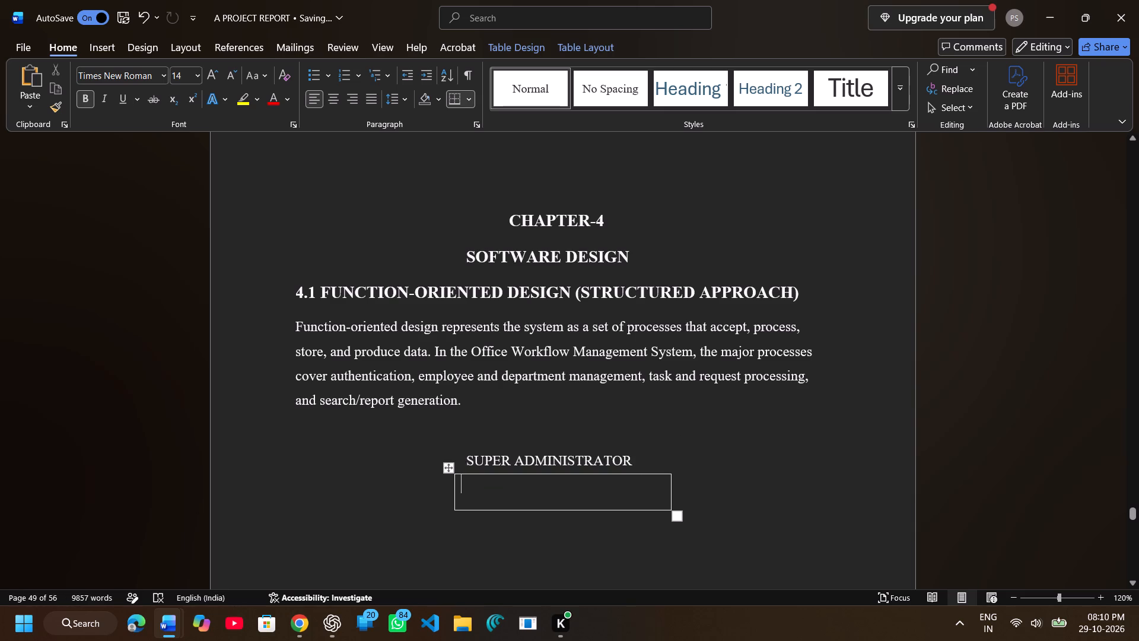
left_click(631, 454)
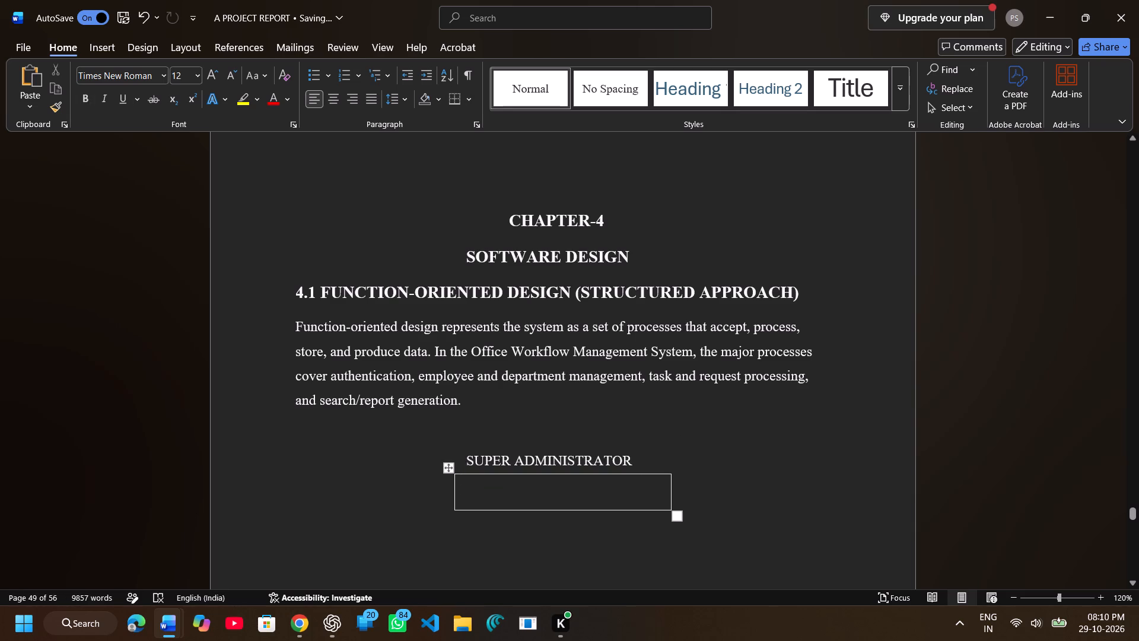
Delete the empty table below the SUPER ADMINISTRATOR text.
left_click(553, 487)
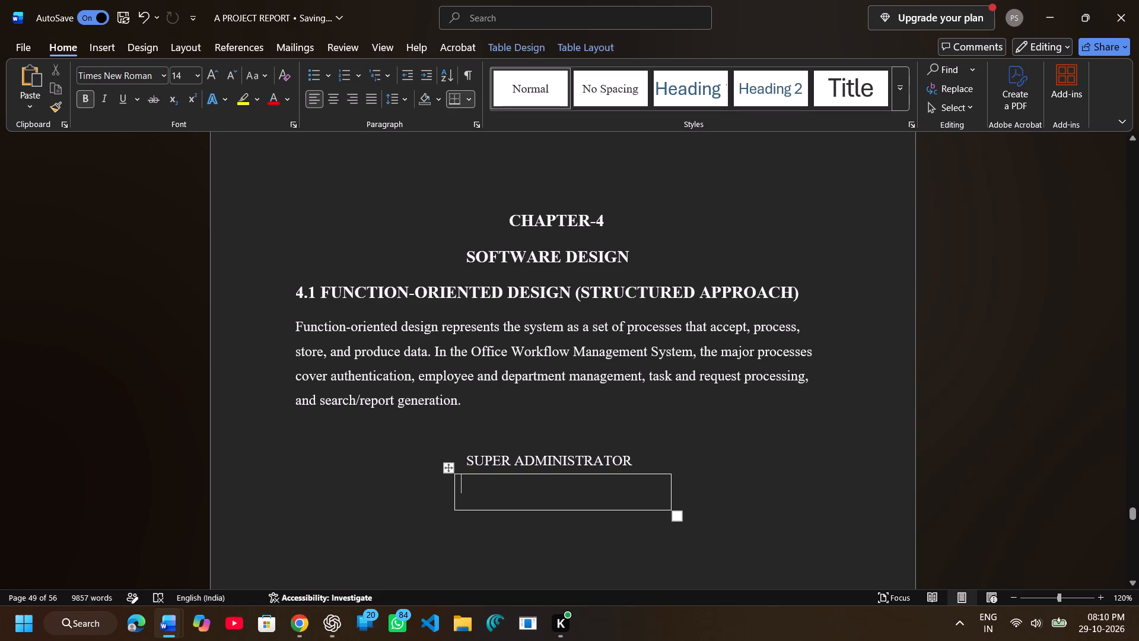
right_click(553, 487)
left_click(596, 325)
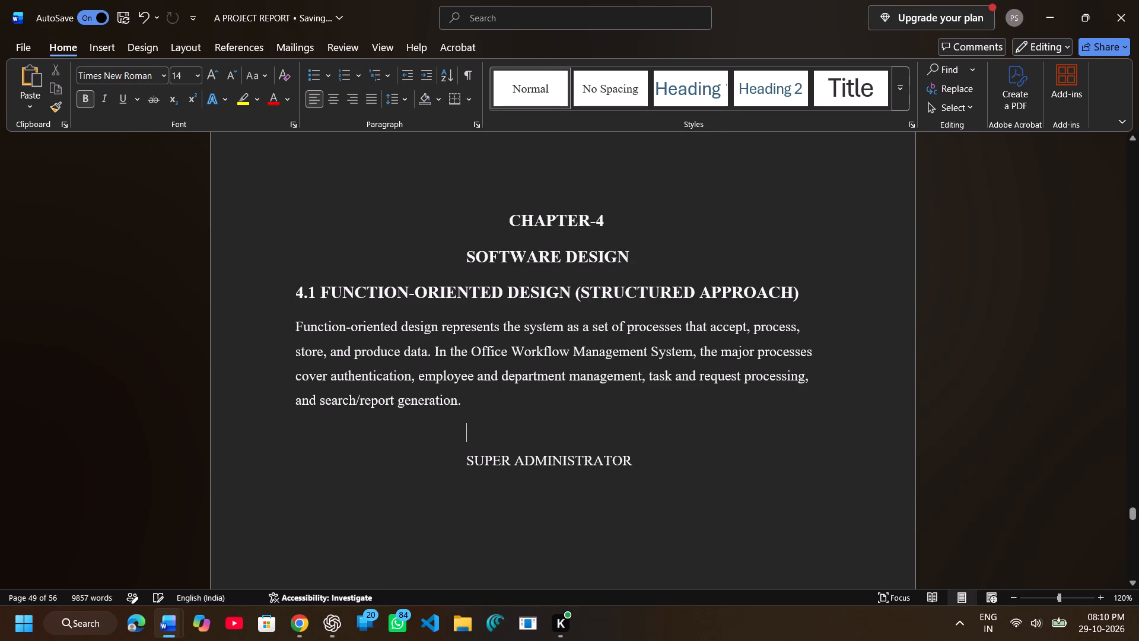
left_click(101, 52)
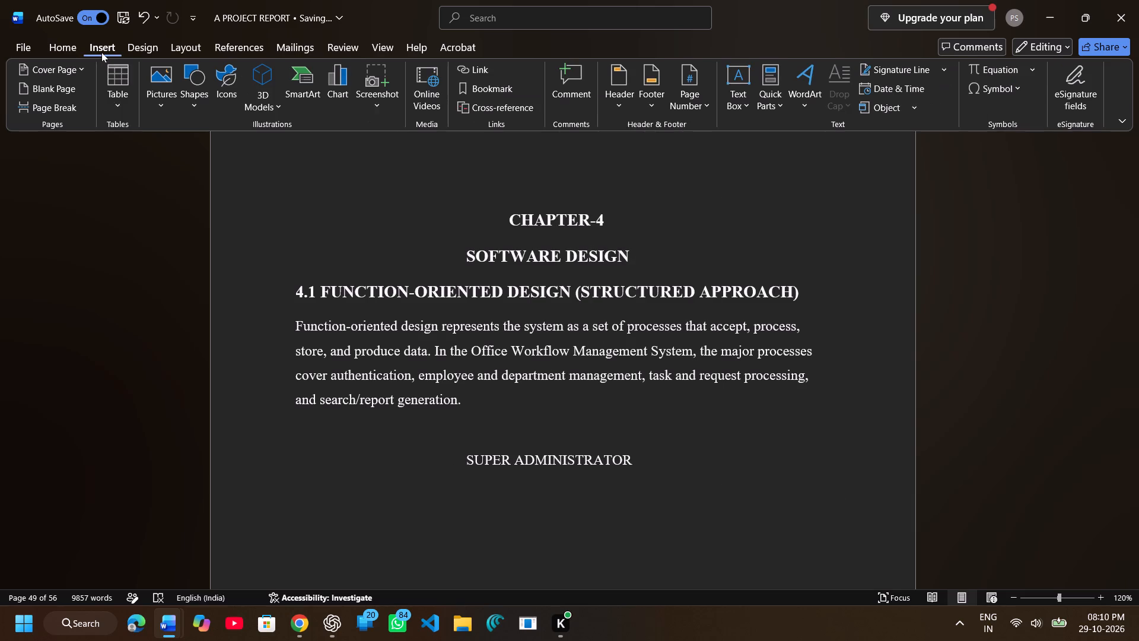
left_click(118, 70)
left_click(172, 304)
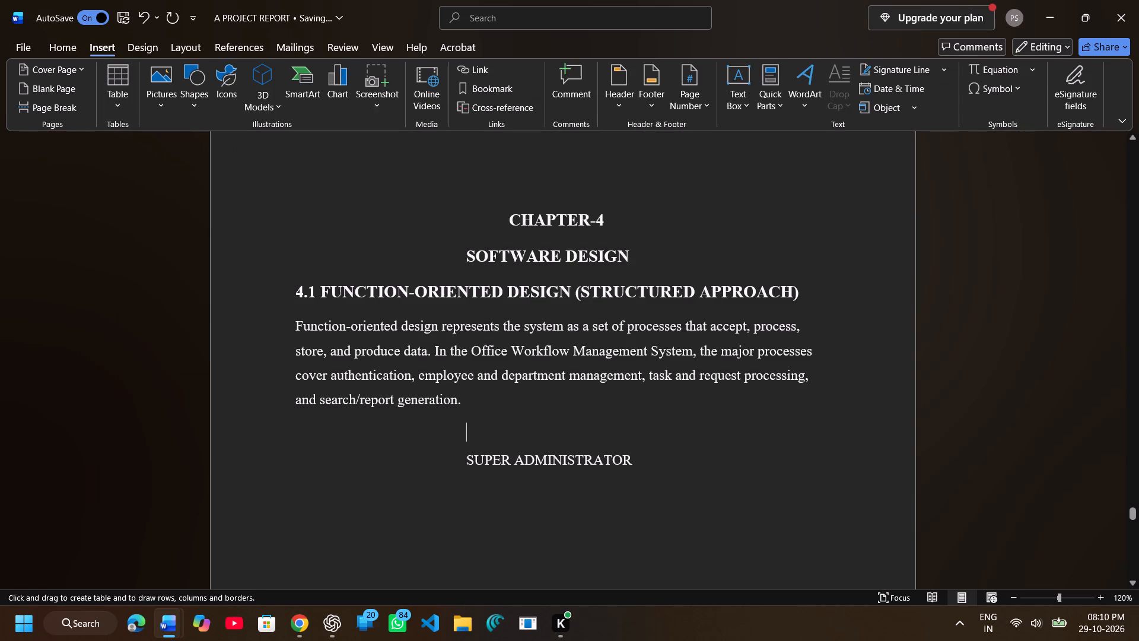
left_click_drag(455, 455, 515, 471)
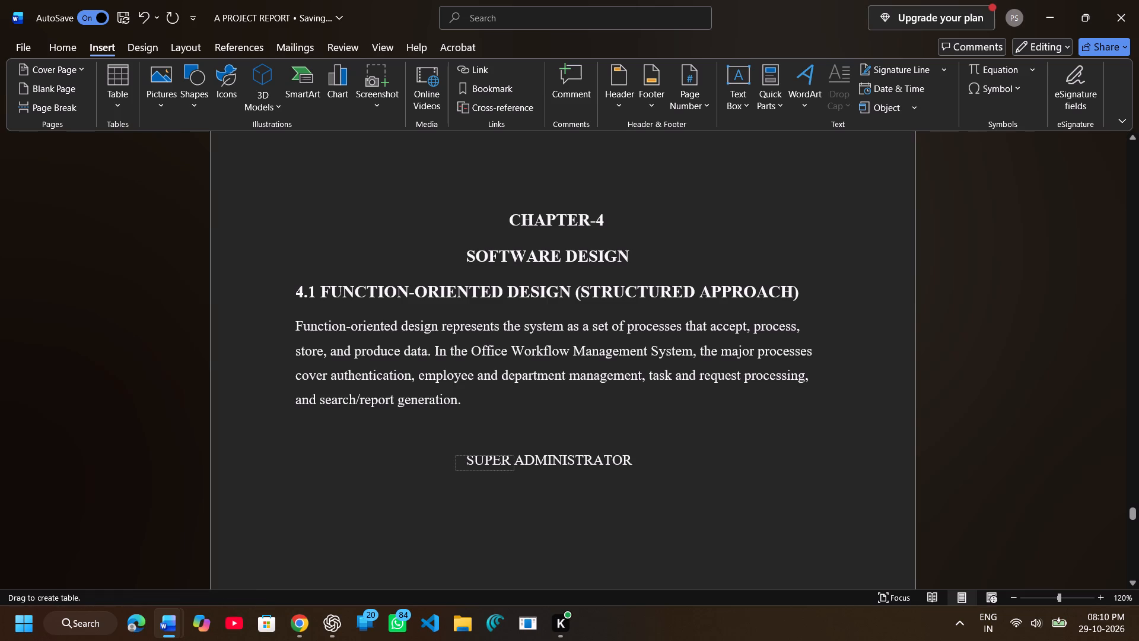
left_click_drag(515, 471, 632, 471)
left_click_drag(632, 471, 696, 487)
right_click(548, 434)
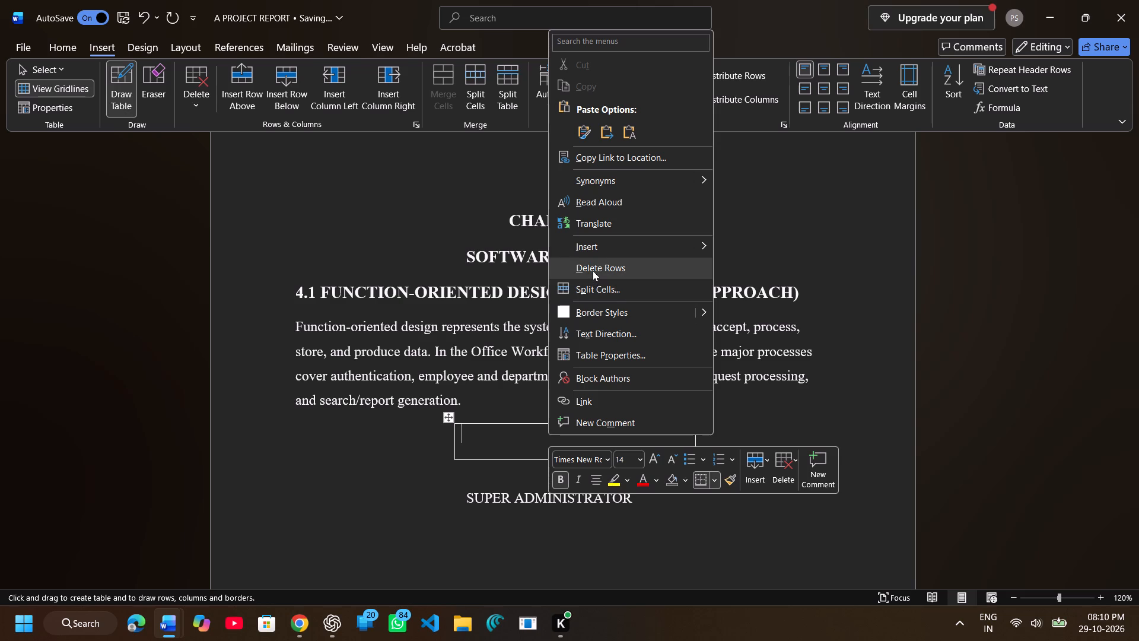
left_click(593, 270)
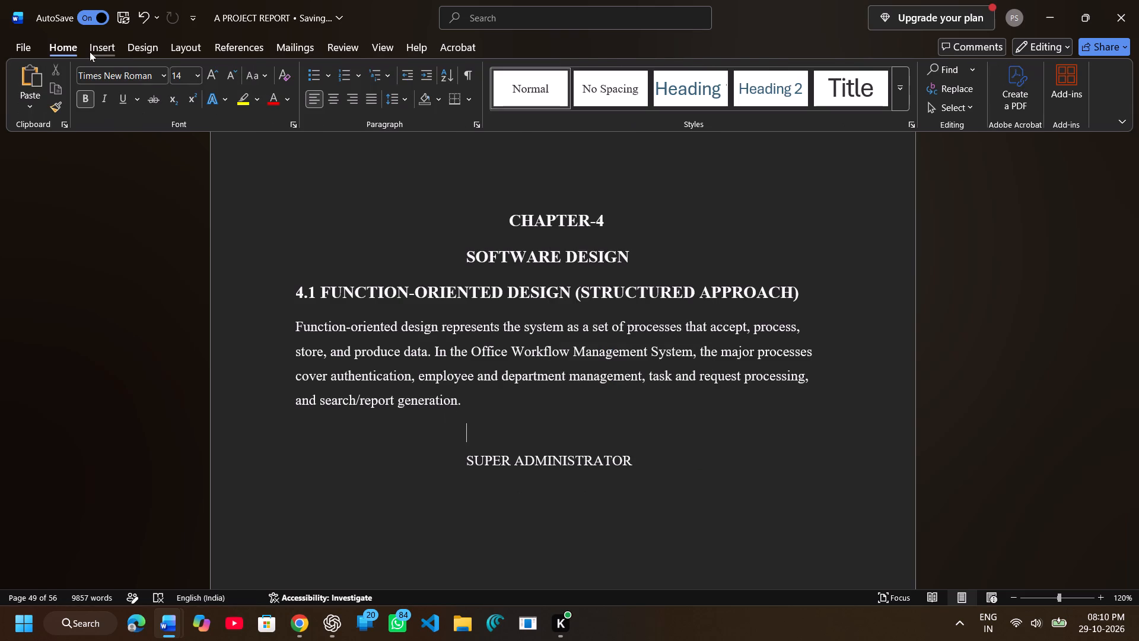
Draw a single-cell table about 5.5 cm wide and 1.5 cm high around the SUPER ADMINISTRATOR text.
left_click(90, 52)
left_click(108, 78)
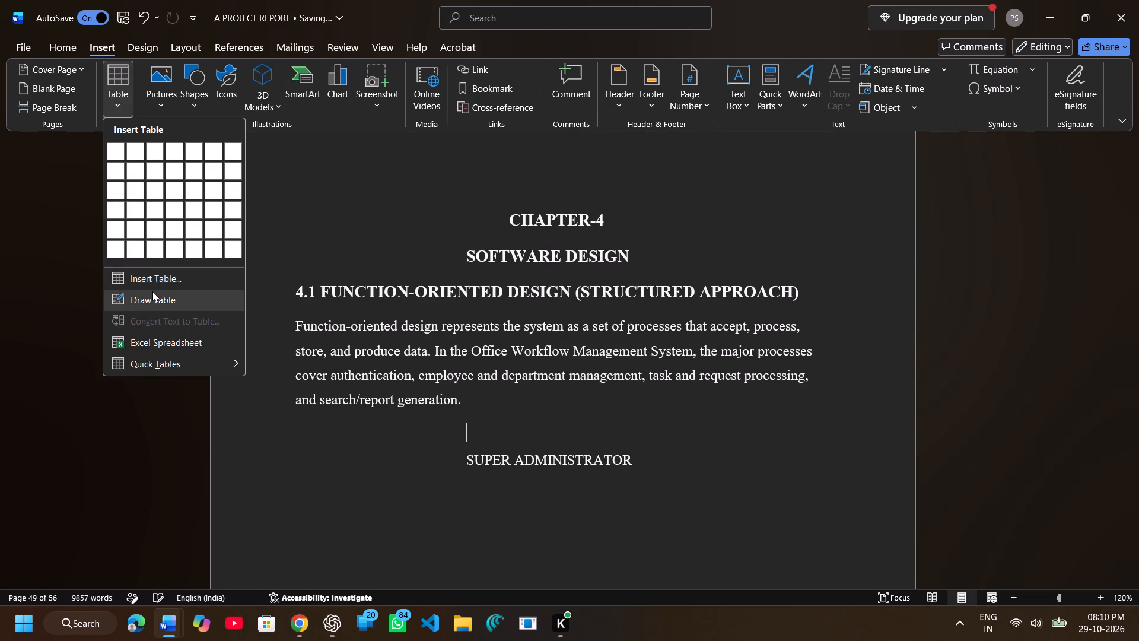
left_click(152, 291)
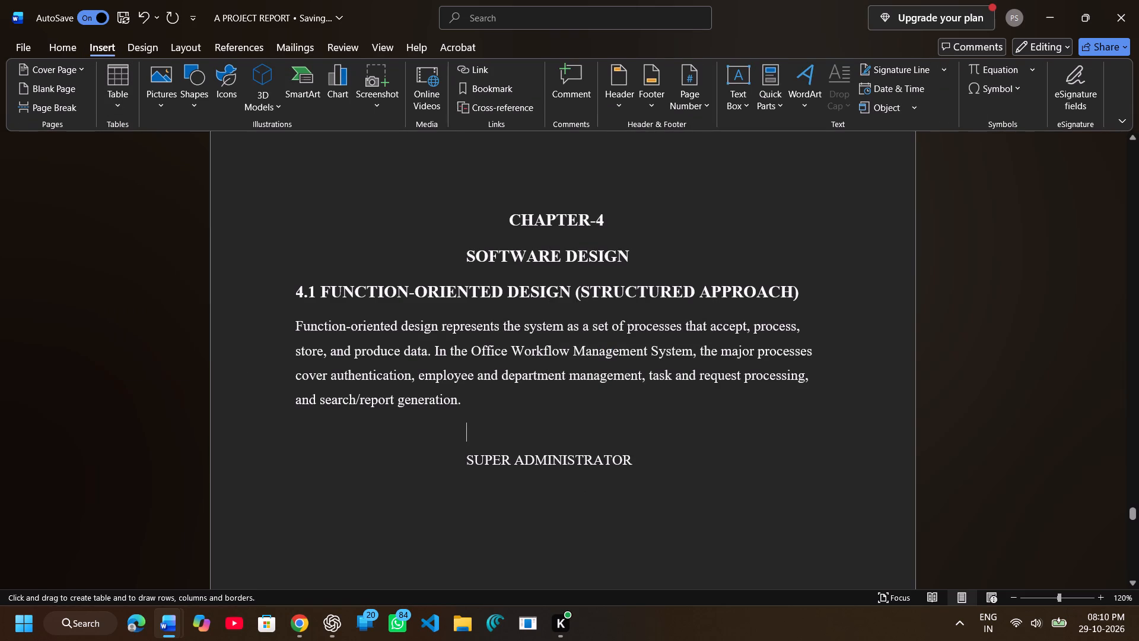
left_click_drag(457, 440, 642, 489)
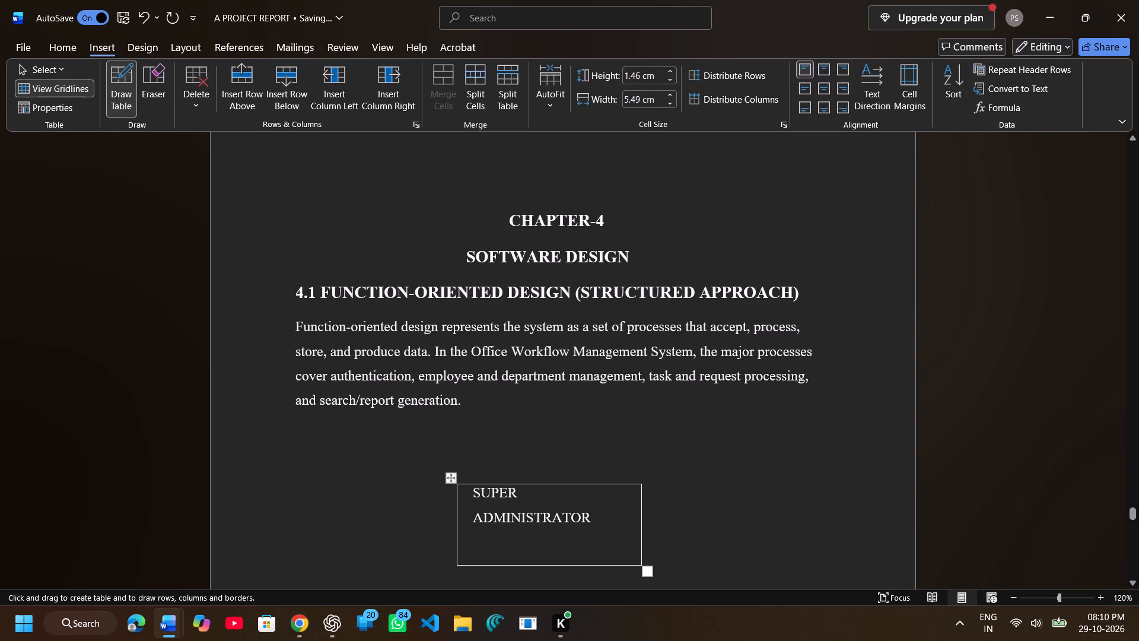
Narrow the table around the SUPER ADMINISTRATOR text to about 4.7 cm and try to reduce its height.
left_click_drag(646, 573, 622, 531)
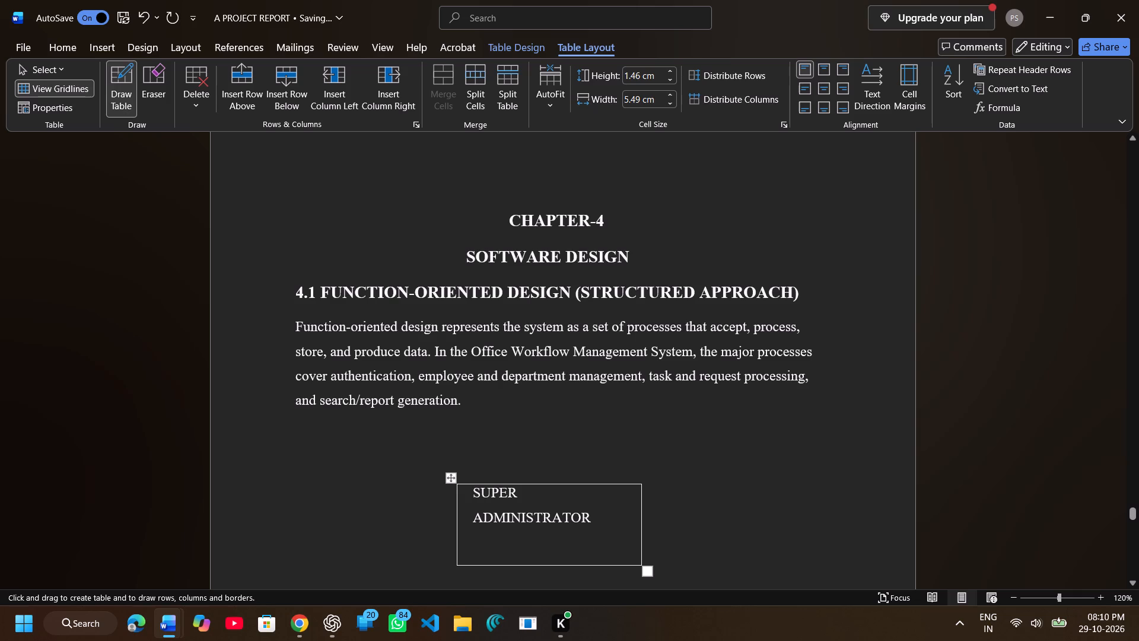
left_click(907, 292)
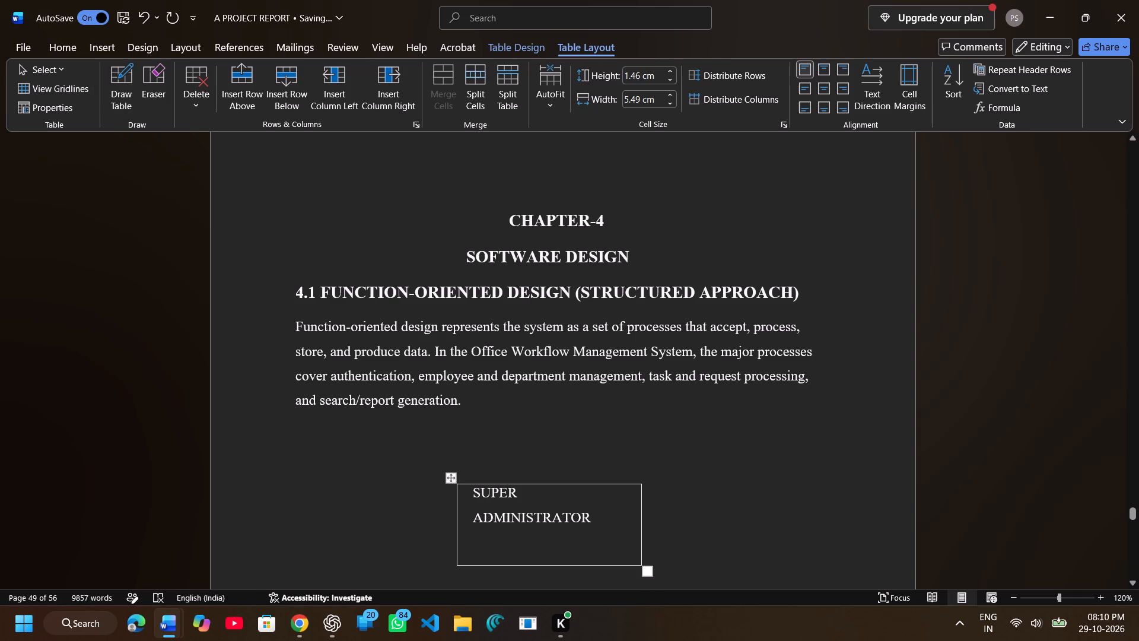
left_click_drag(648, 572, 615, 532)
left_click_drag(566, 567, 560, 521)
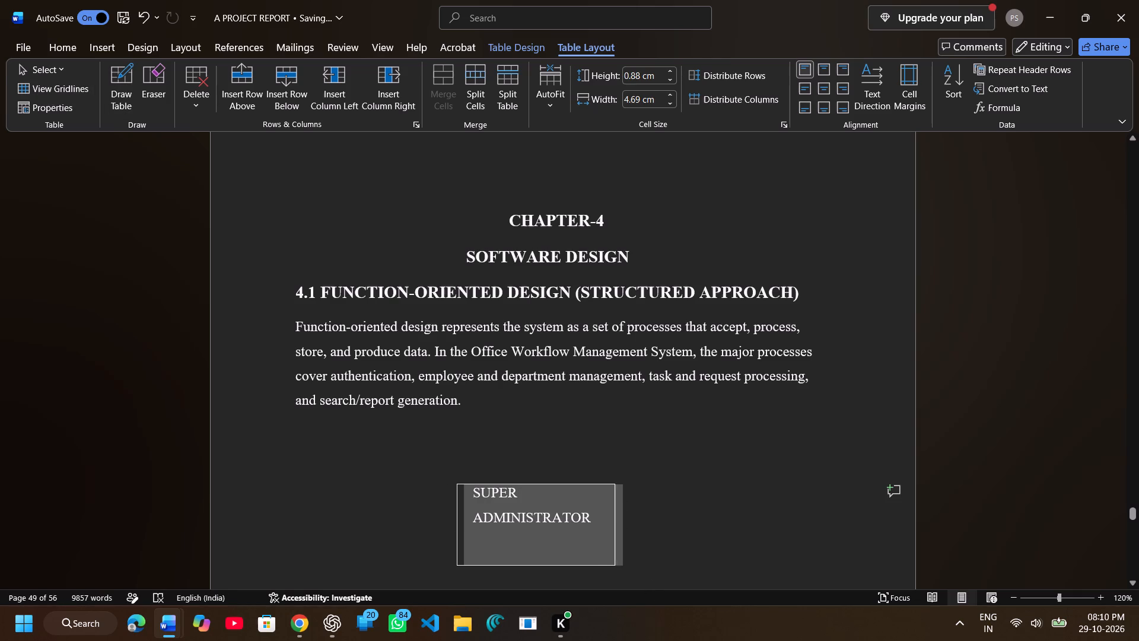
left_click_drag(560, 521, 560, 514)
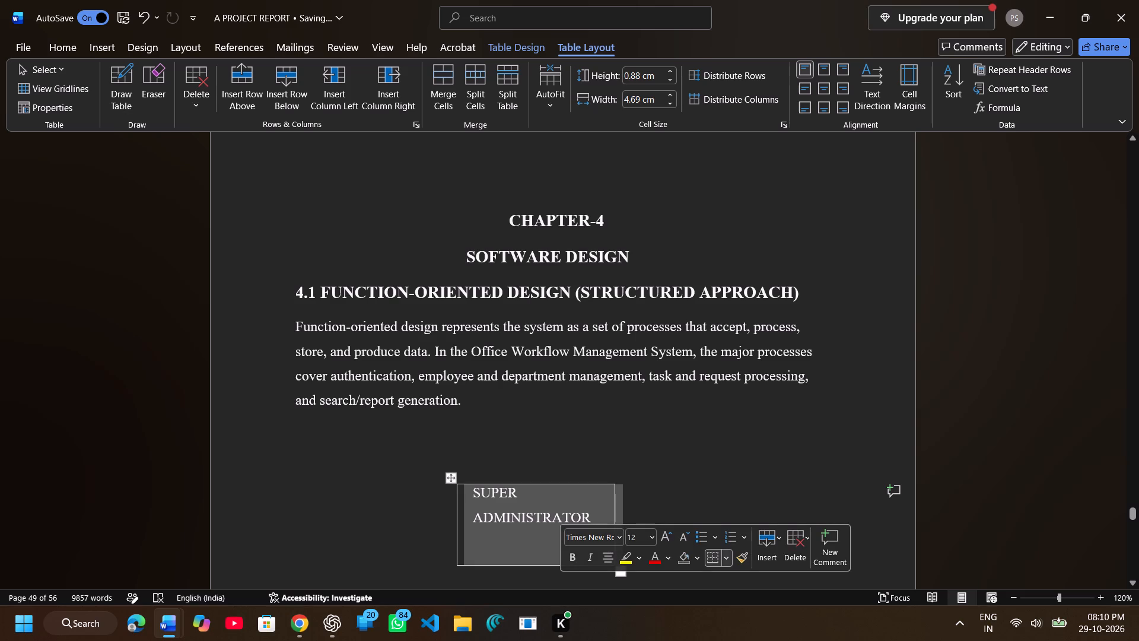
Delete the table together with its SUPER ADMINISTRATOR text.
key("BackSpace")
key("s")
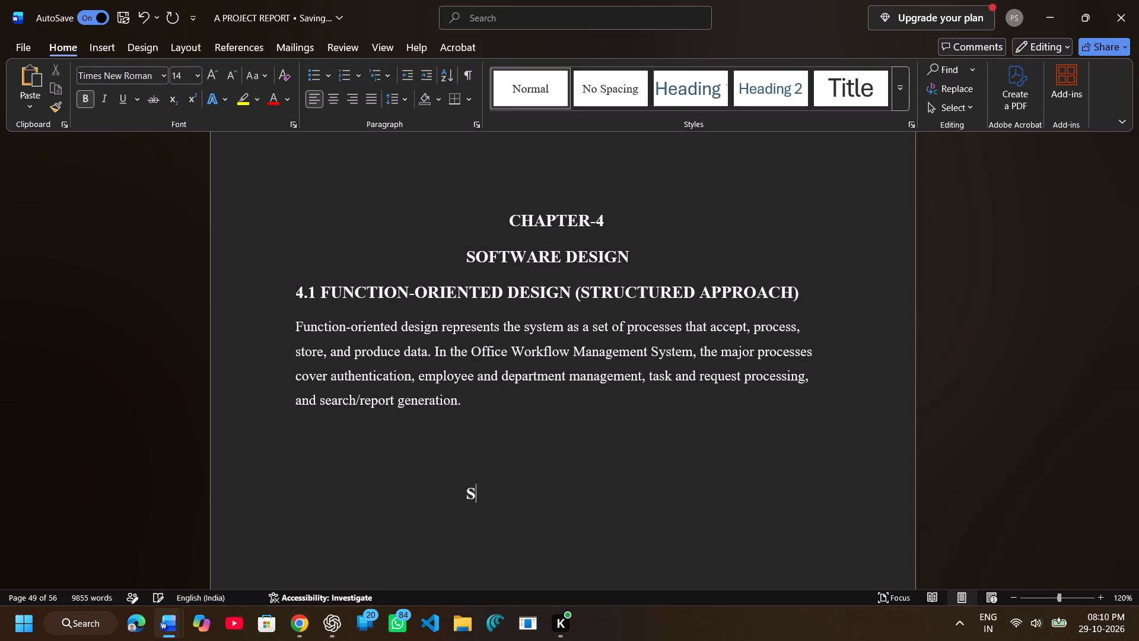
key("BackSpace")
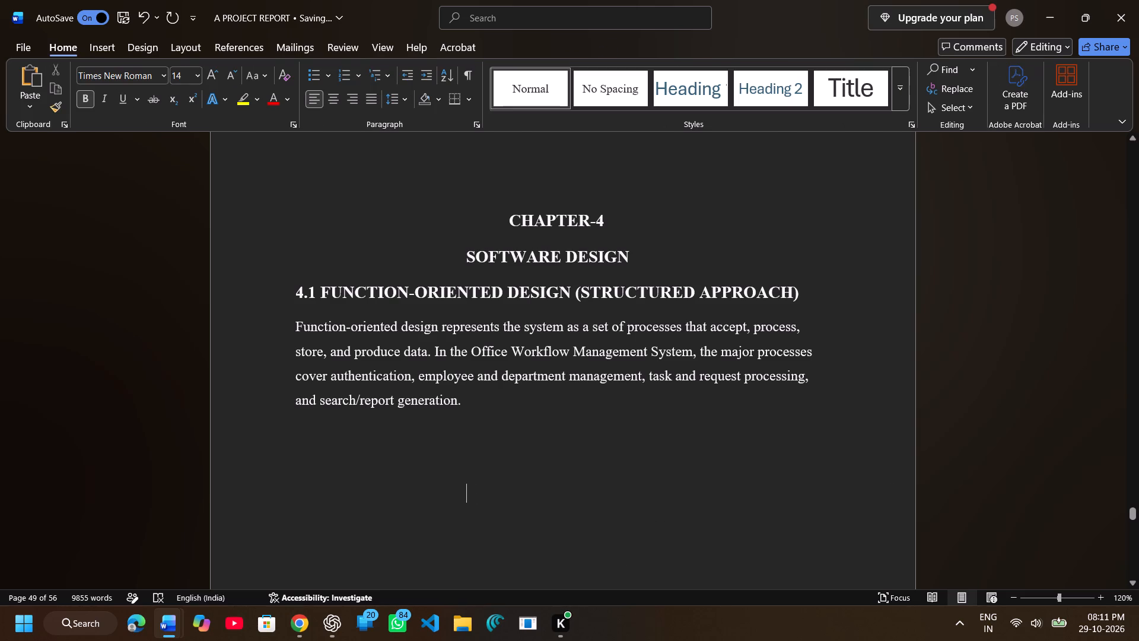
Draw a single-cell table about 4.9 cm wide and 0.8 cm high and centre it below the section 4.1 paragraph.
left_click(88, 102)
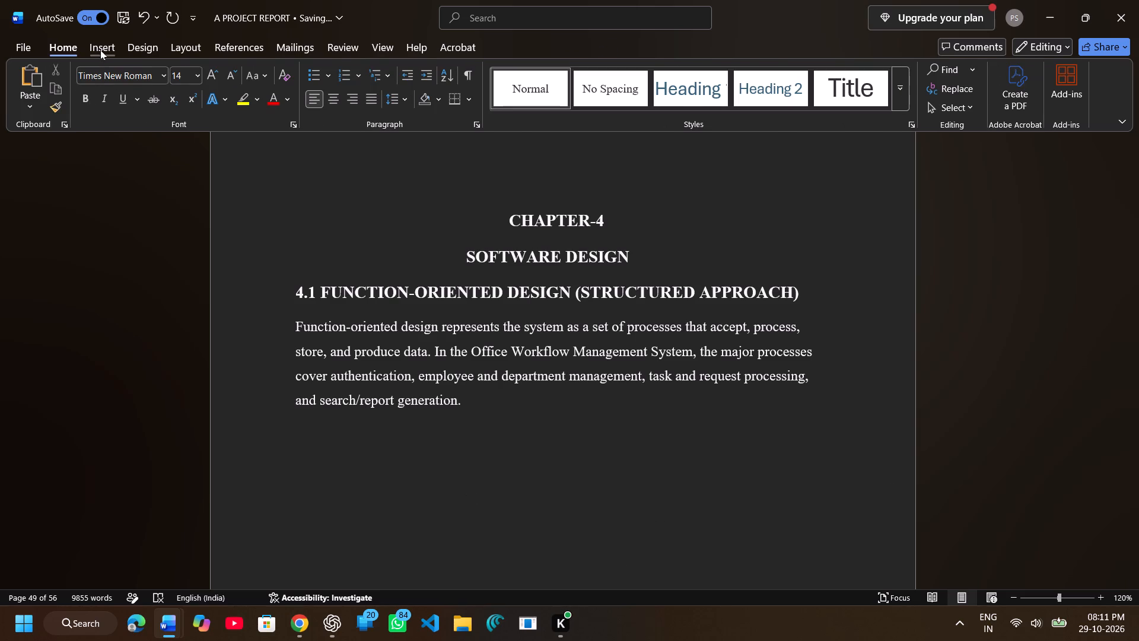
left_click(100, 49)
left_click(113, 81)
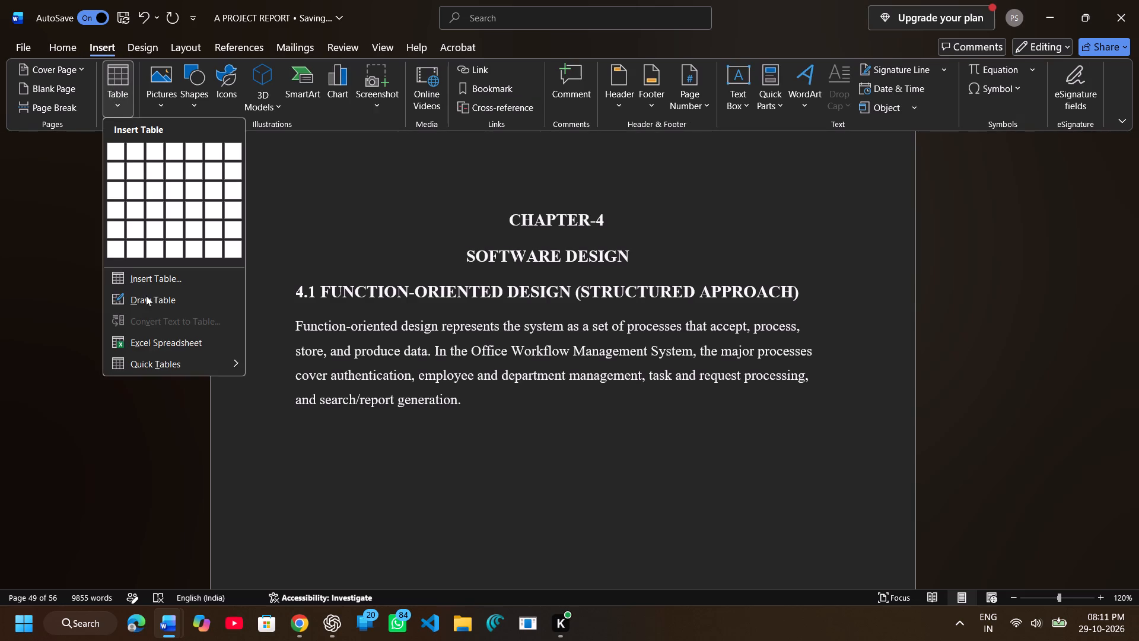
left_click(146, 296)
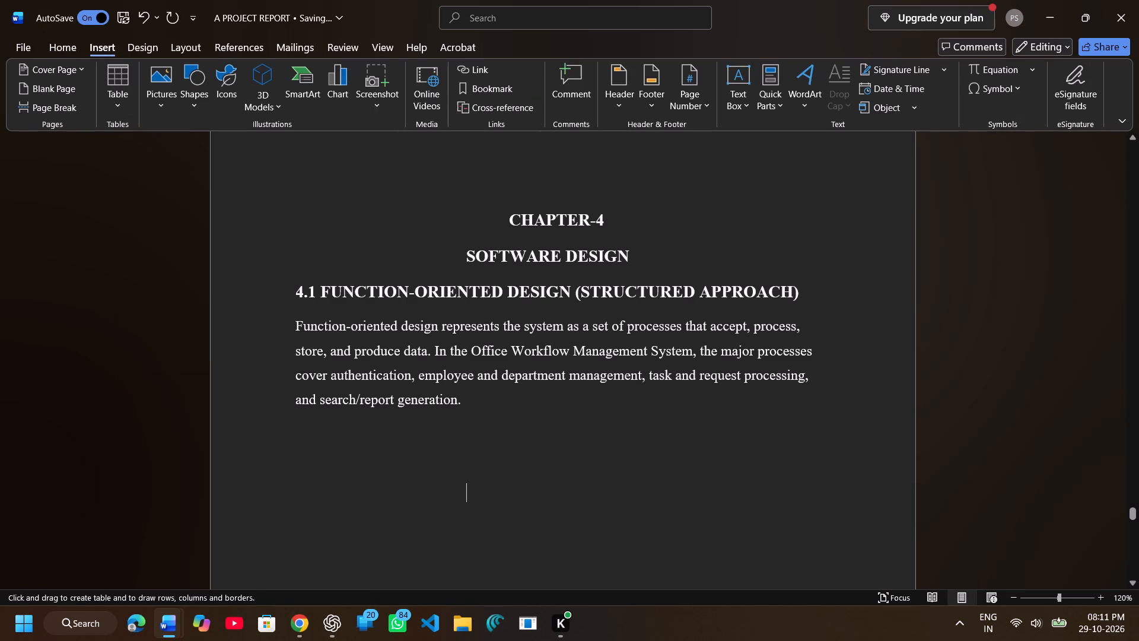
left_click_drag(495, 436, 661, 464)
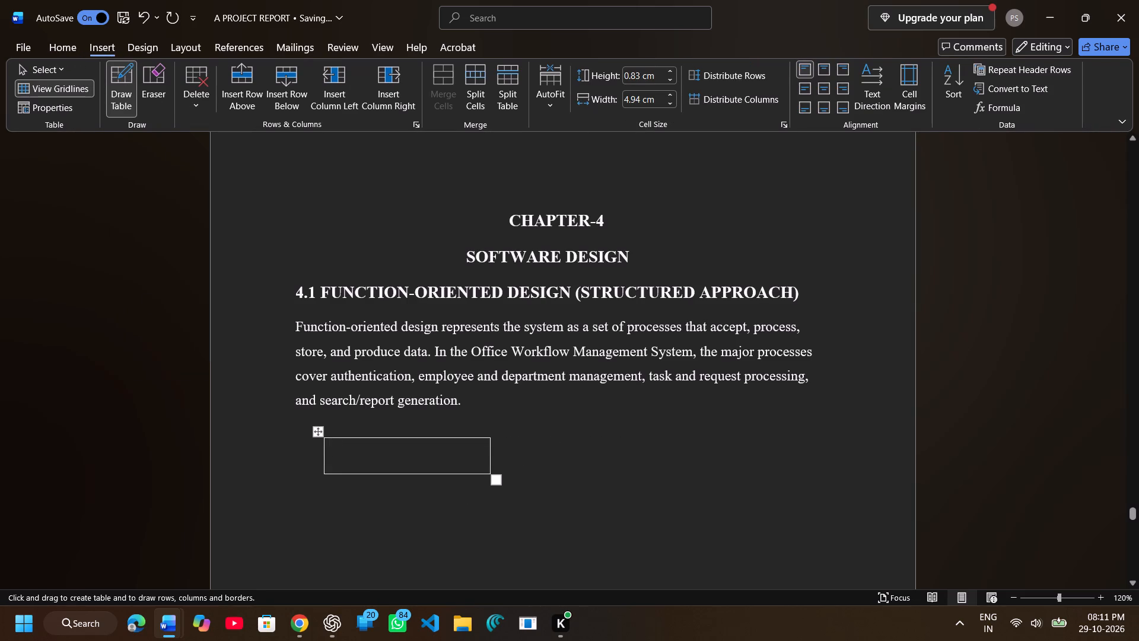
left_click(143, 443)
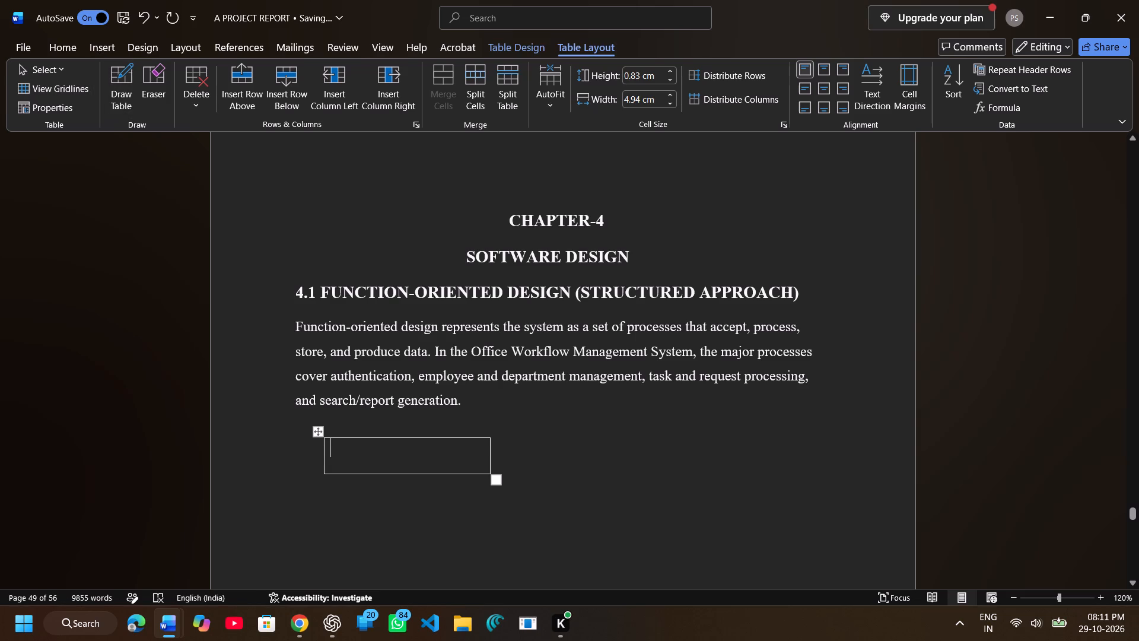
left_click_drag(321, 433, 463, 445)
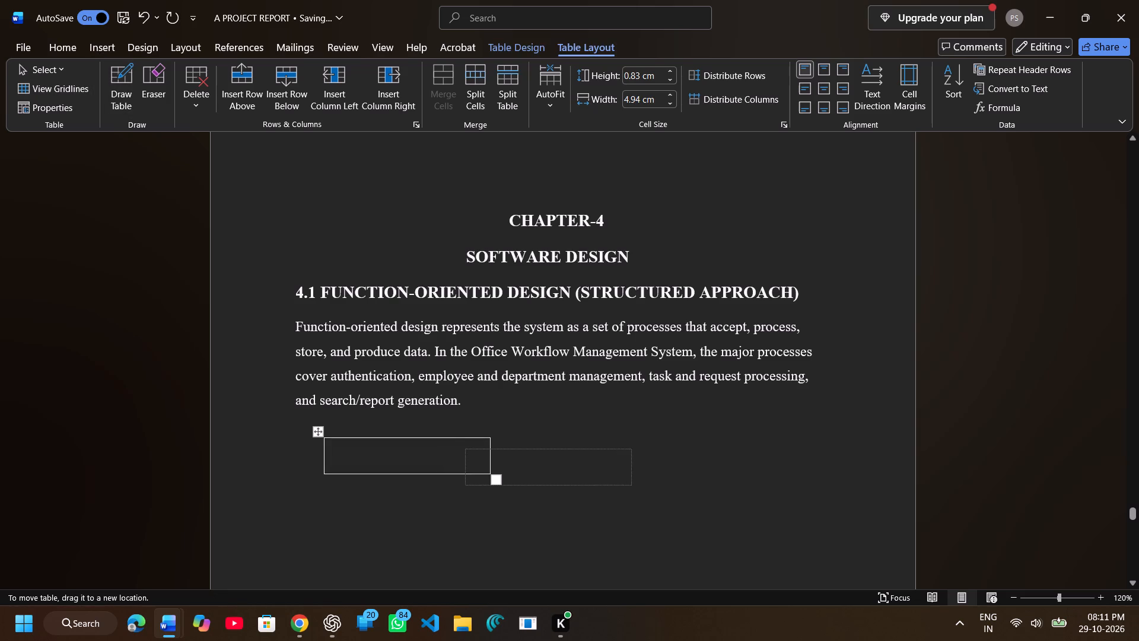
left_click_drag(463, 445, 479, 430)
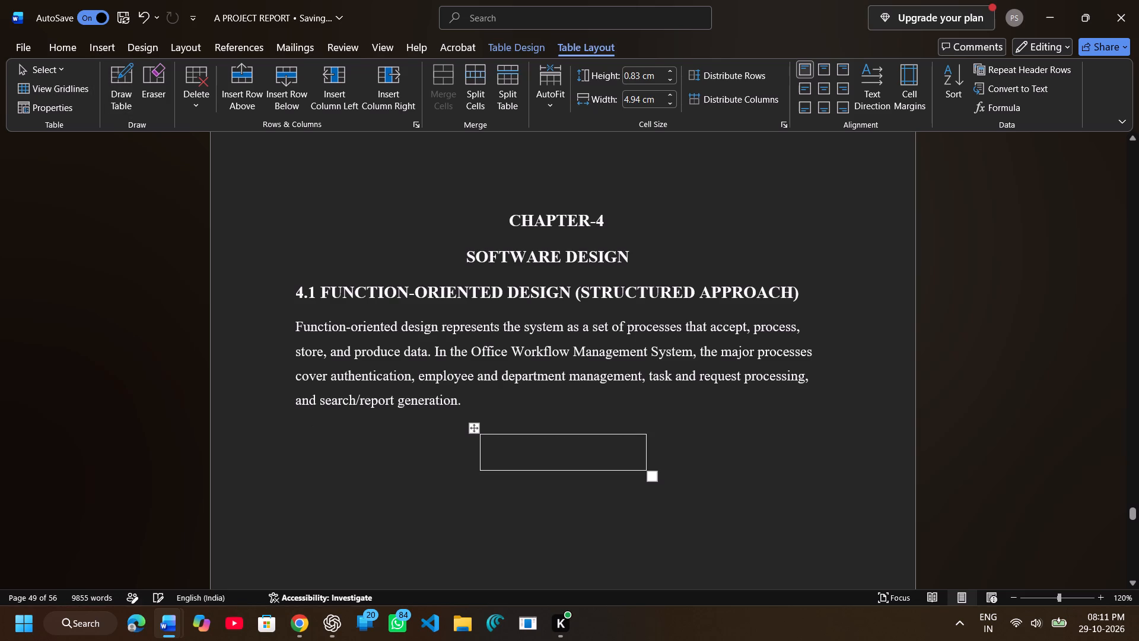
Enter SU as the first letters of the label in the new table cell.
type("SU")
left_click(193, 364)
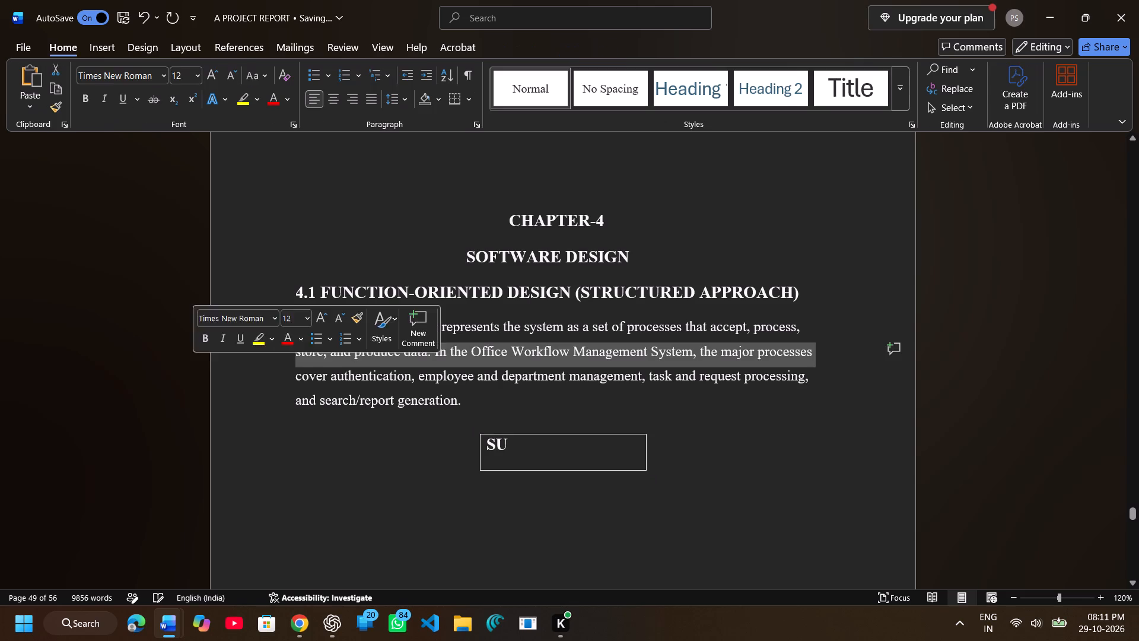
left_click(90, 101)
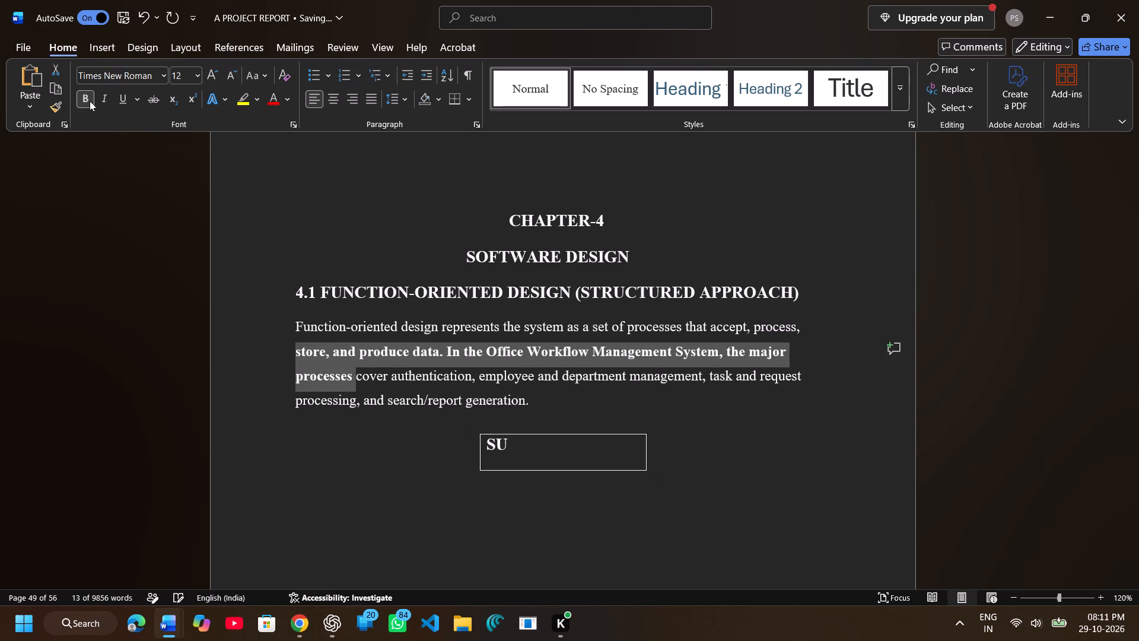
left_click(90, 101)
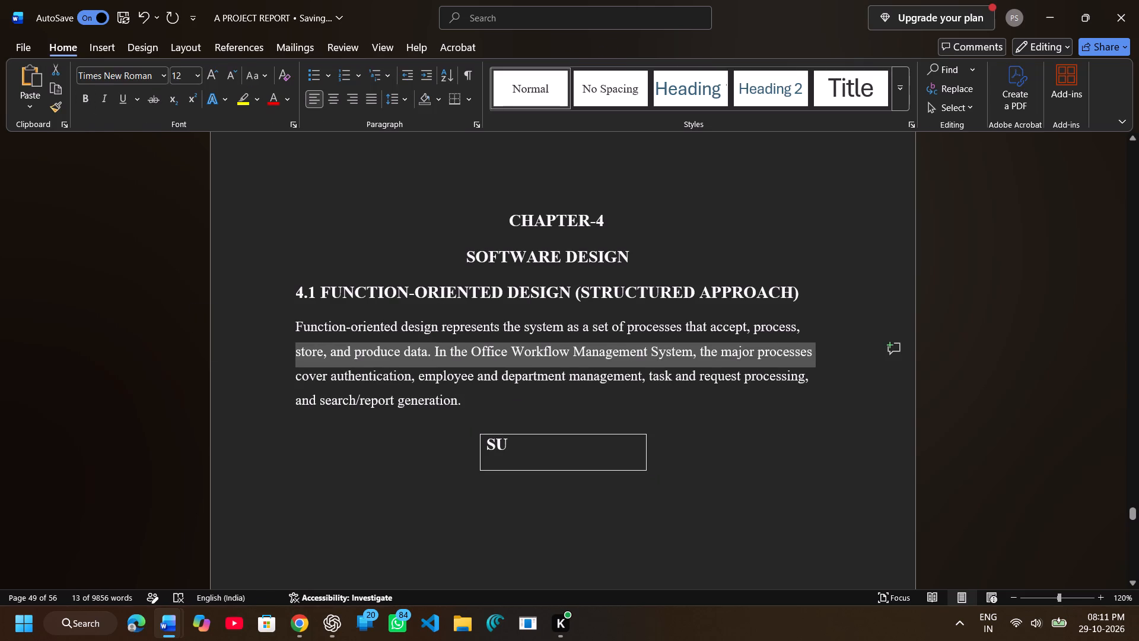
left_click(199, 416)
Remove the bold from SU in the table cell and complete the label as SUPER ADMINISTRATOR.
left_click(521, 437)
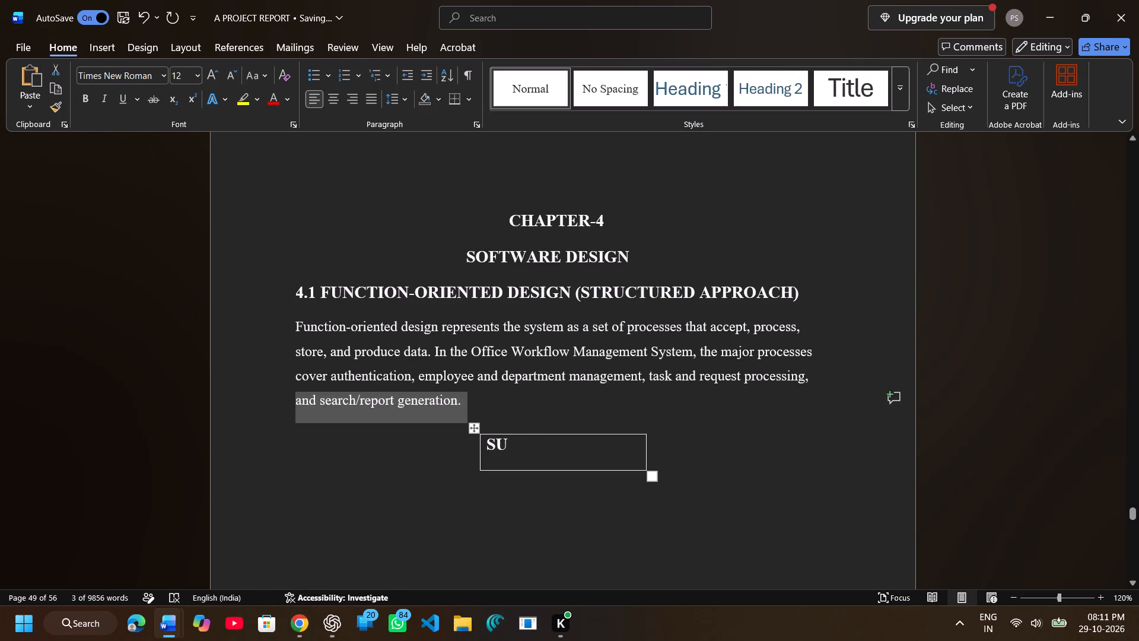
left_click_drag(489, 442, 505, 441)
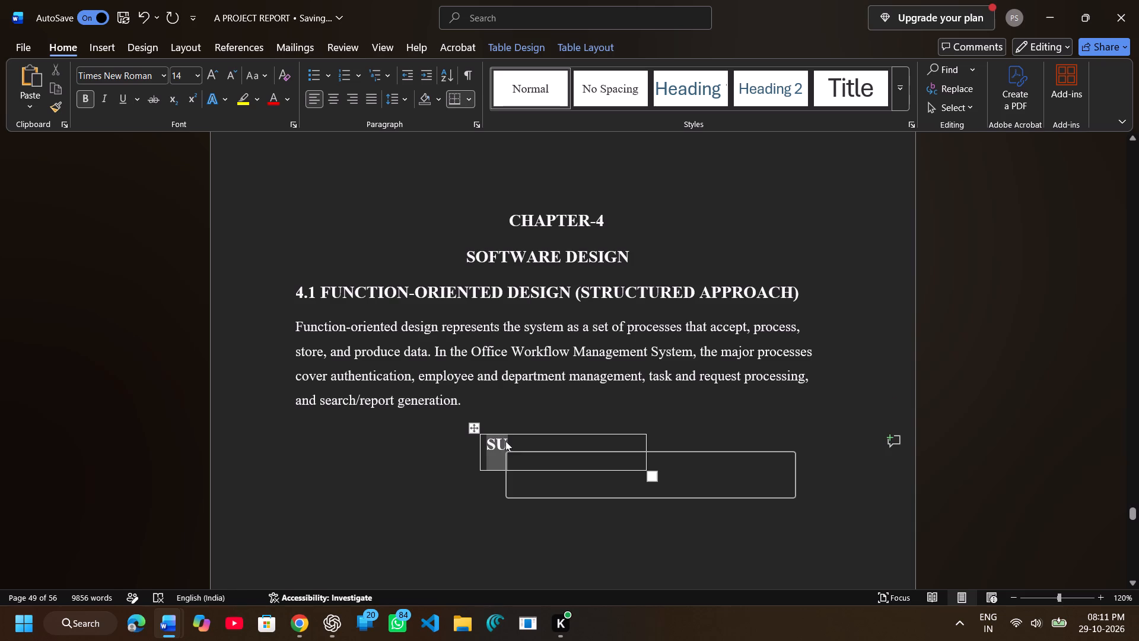
left_click(517, 481)
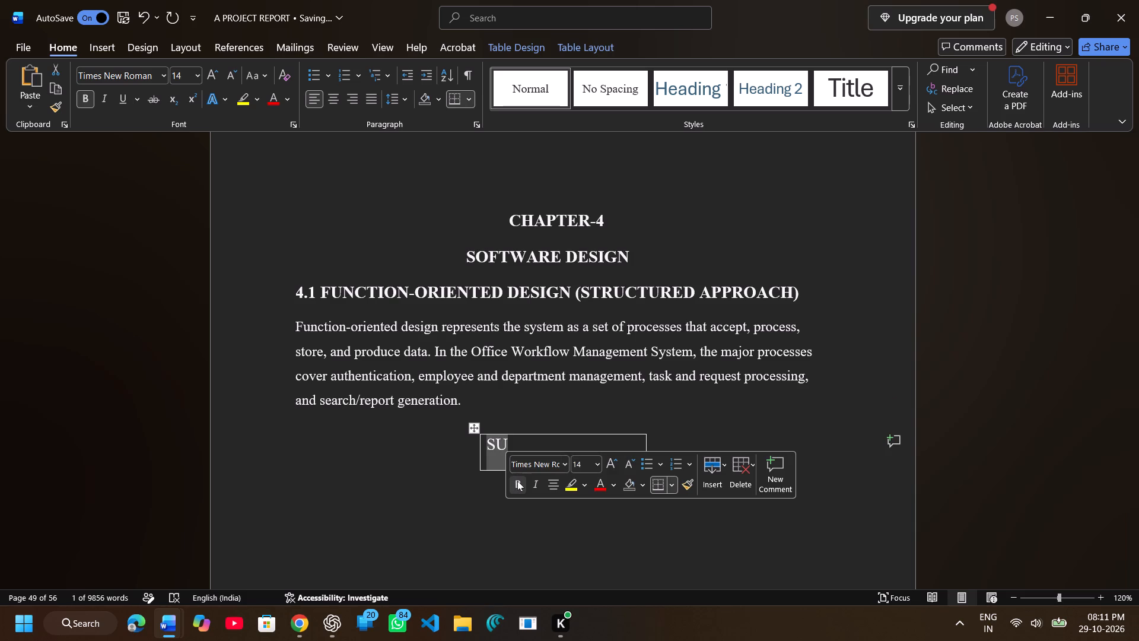
left_click(519, 438)
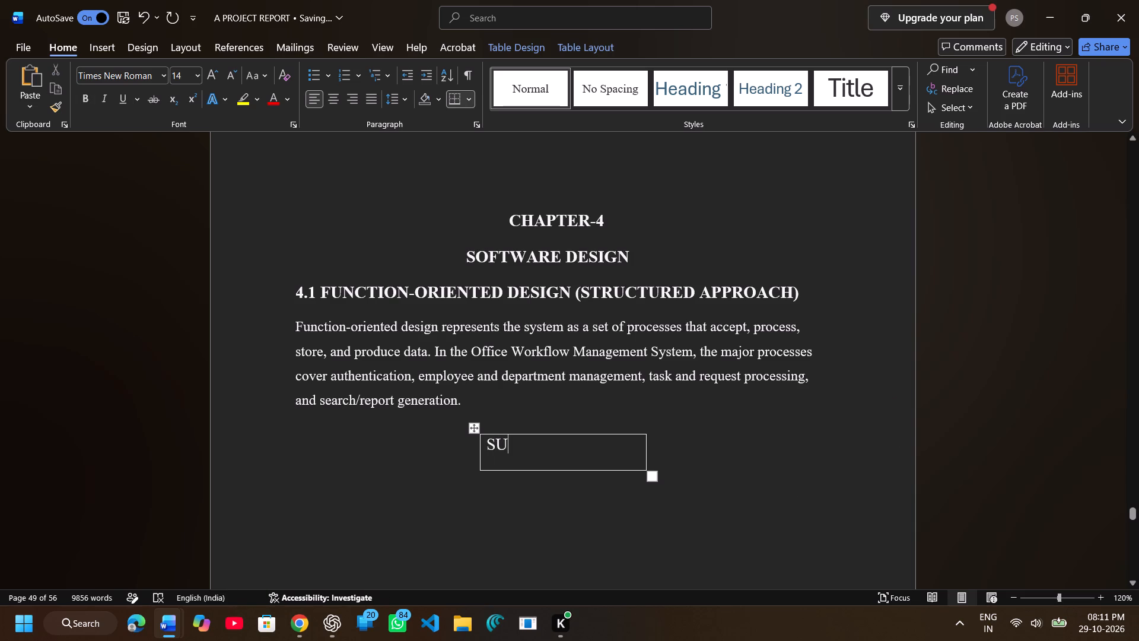
type("PER")
key("space")
type("ADMINISTRATOR")
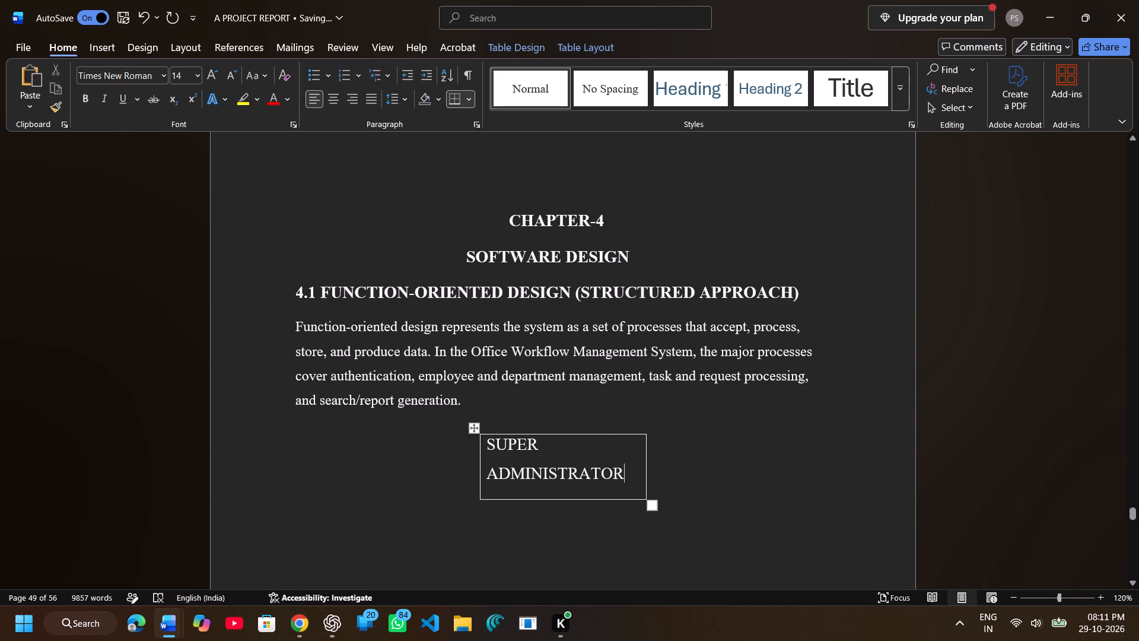
Set the font size of the SUPER ADMINISTRATOR label in the table cell to 11.
left_click_drag(490, 442, 608, 469)
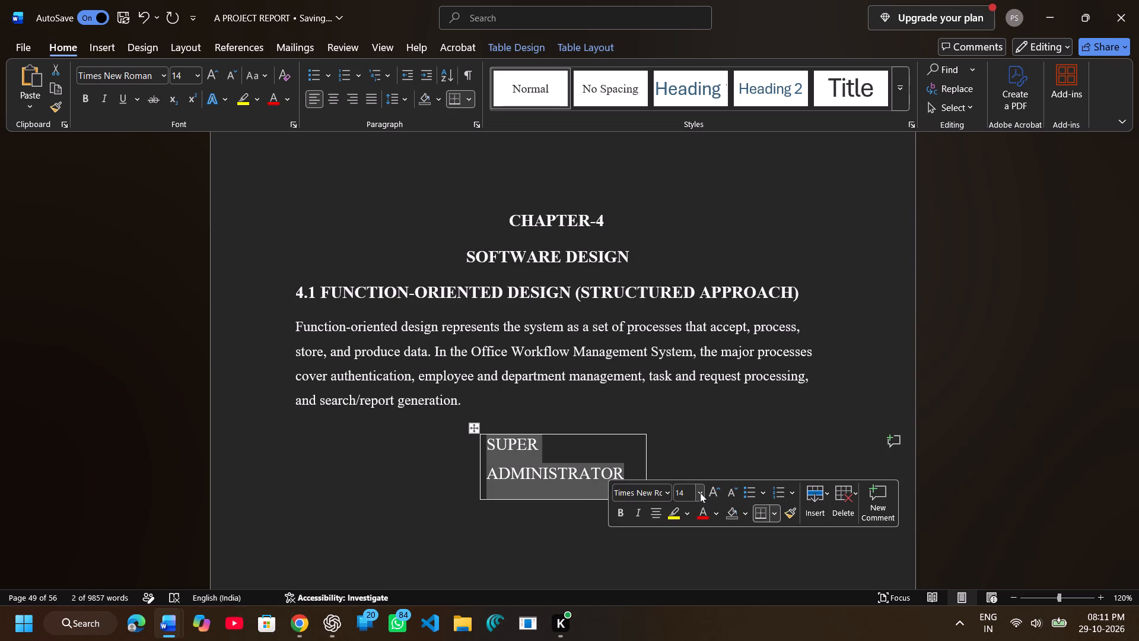
left_click(700, 492)
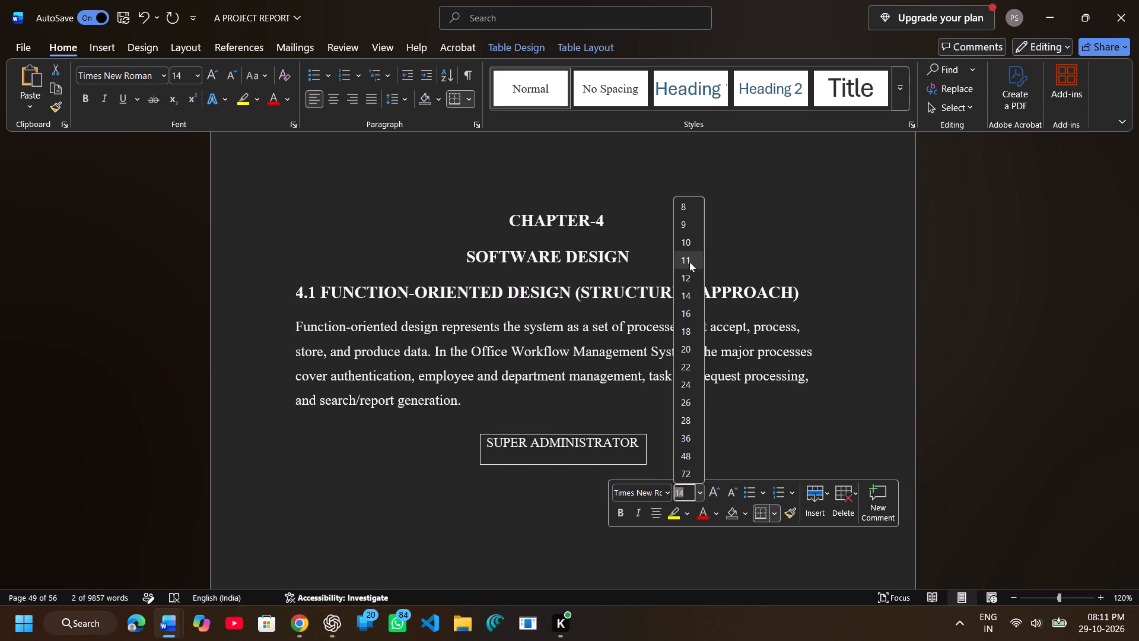
left_click(689, 261)
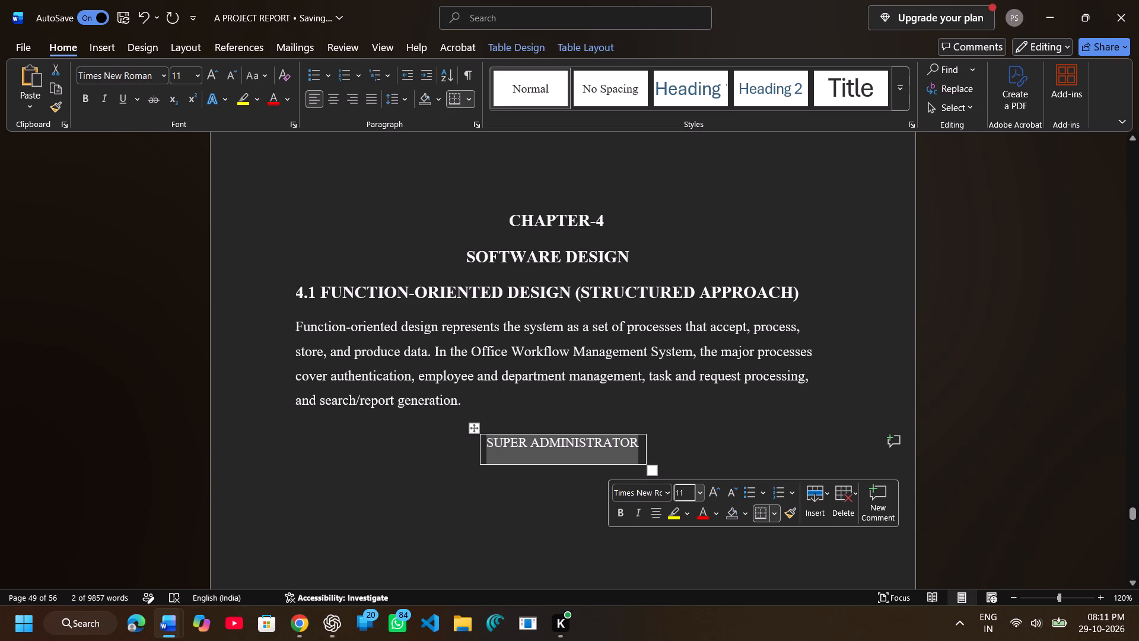
Draw a vertical line arrow about 2 cm long, pointing down, below the left part of the SUPER ADMINISTRATOR box.
scroll(587, 467, "down", 1)
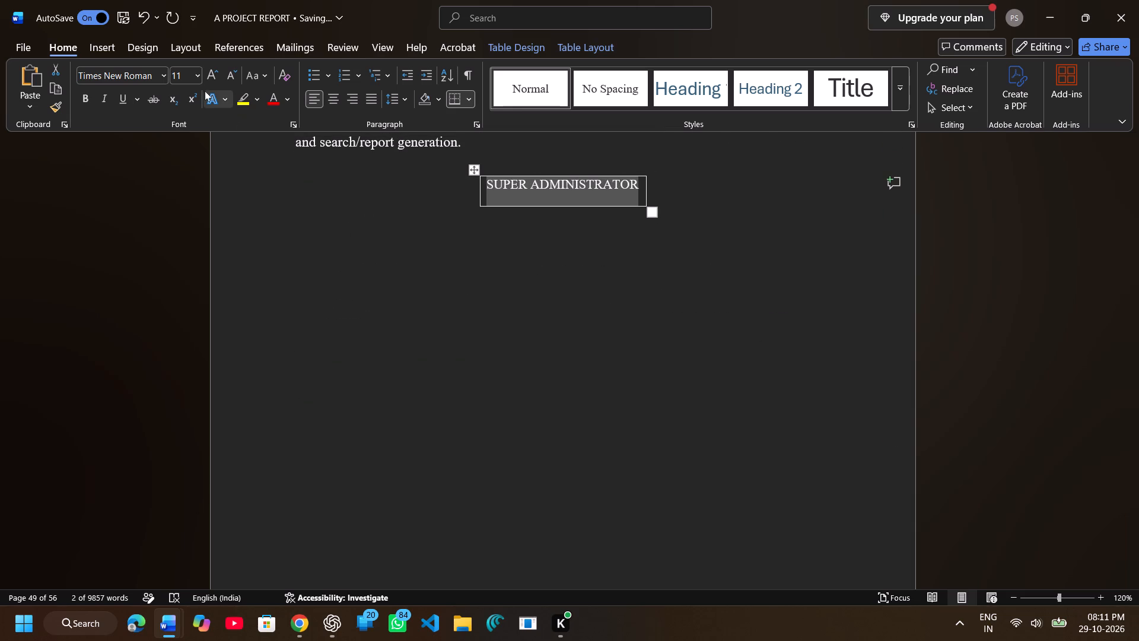
left_click(144, 45)
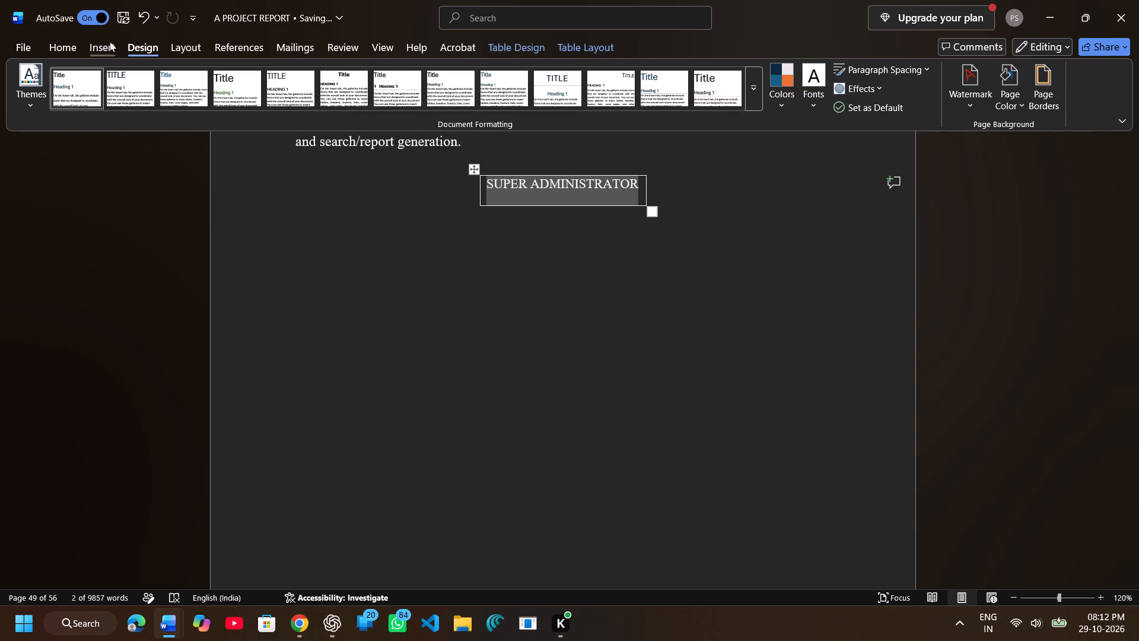
left_click(110, 42)
left_click(195, 76)
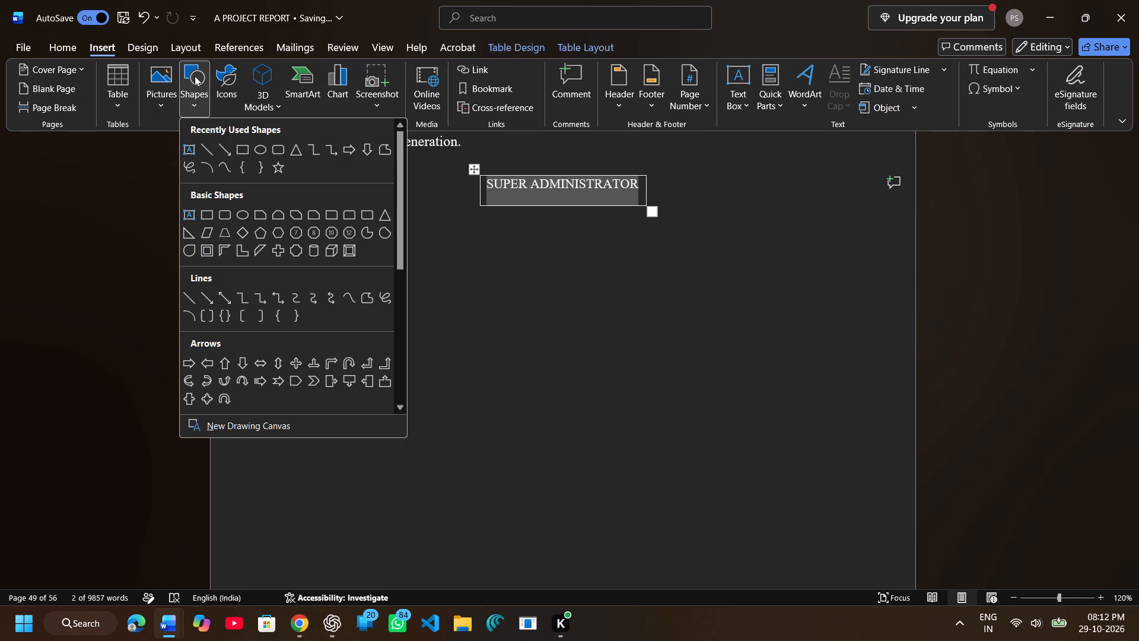
left_click(223, 150)
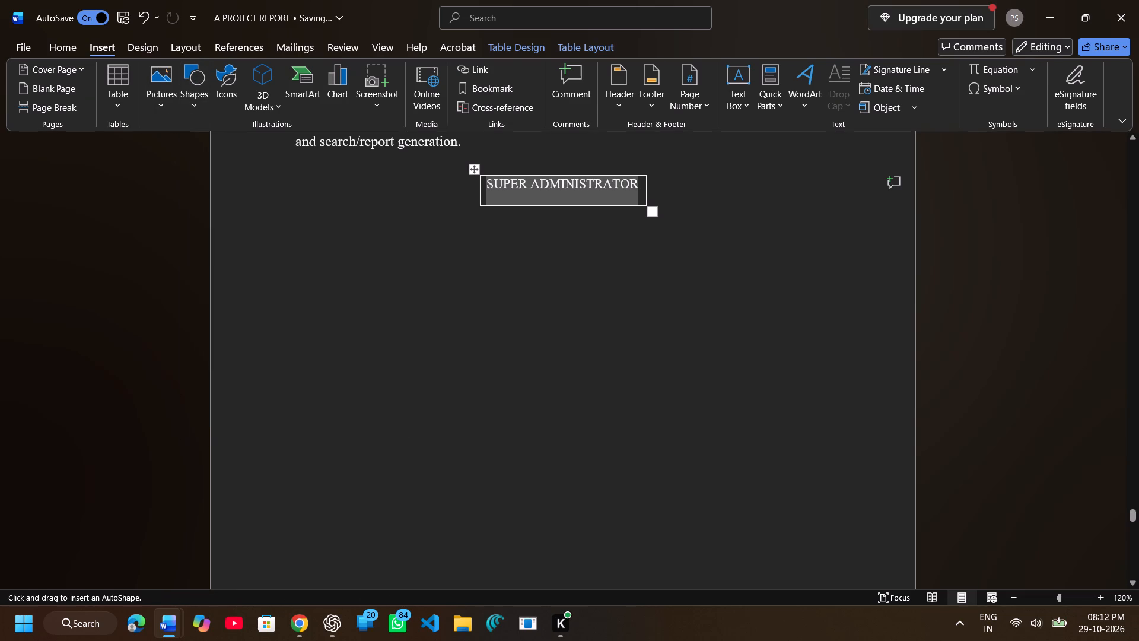
left_click_drag(495, 224, 496, 285)
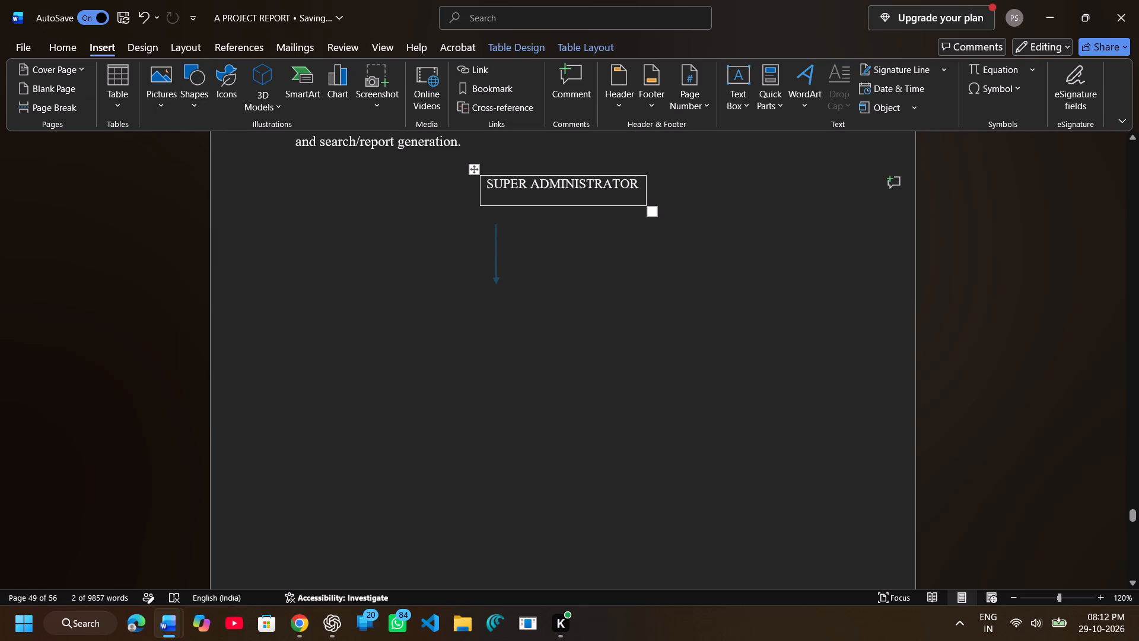
left_click_drag(496, 285, 496, 292)
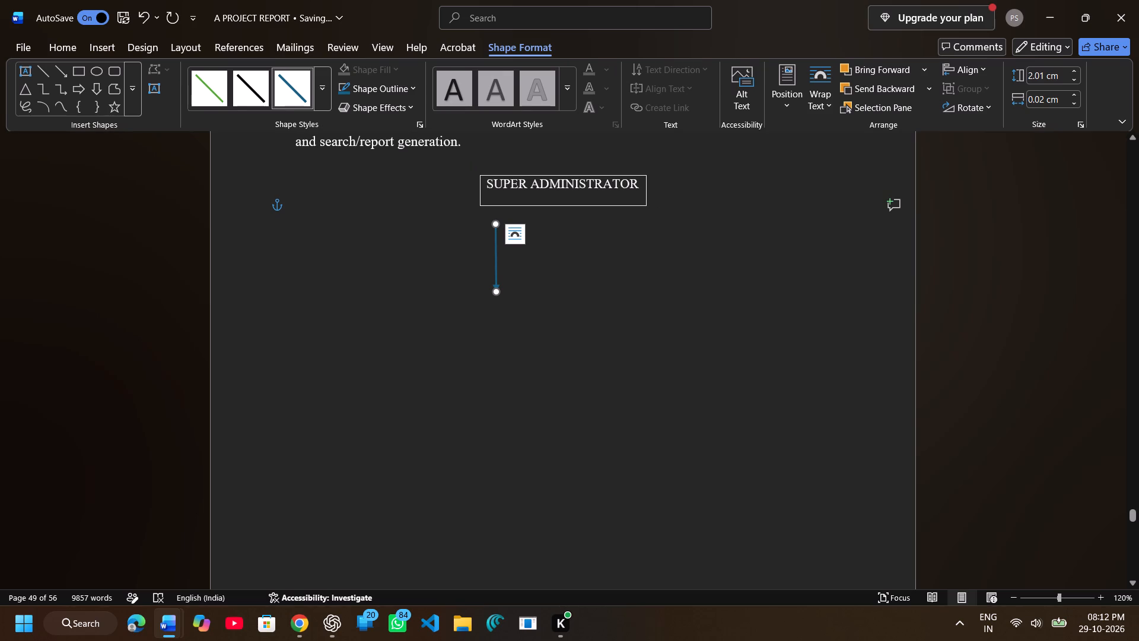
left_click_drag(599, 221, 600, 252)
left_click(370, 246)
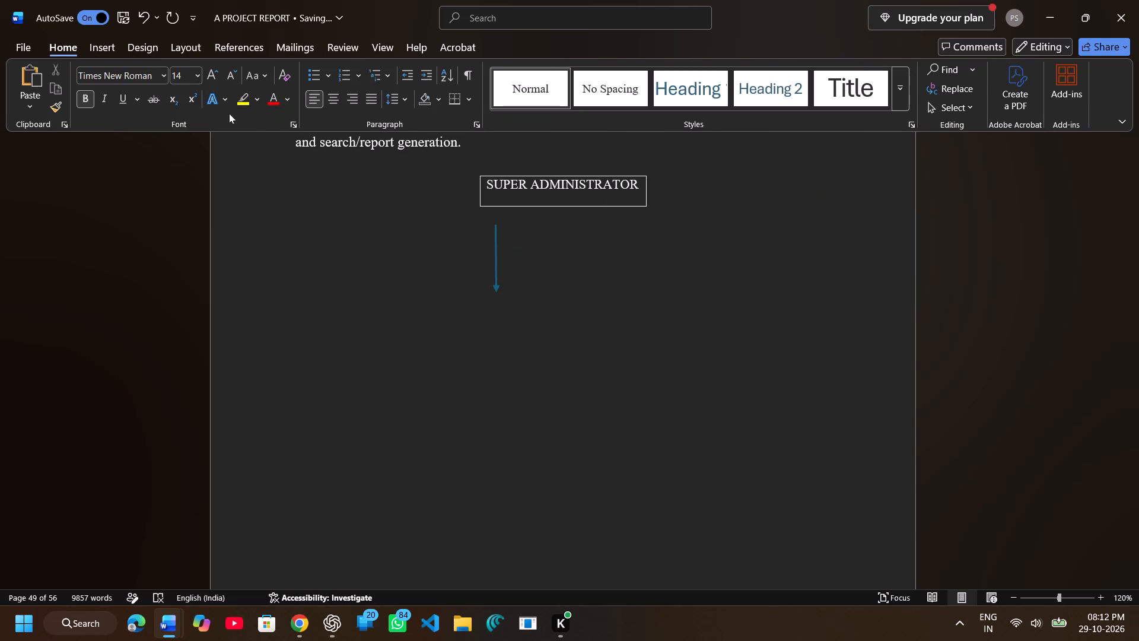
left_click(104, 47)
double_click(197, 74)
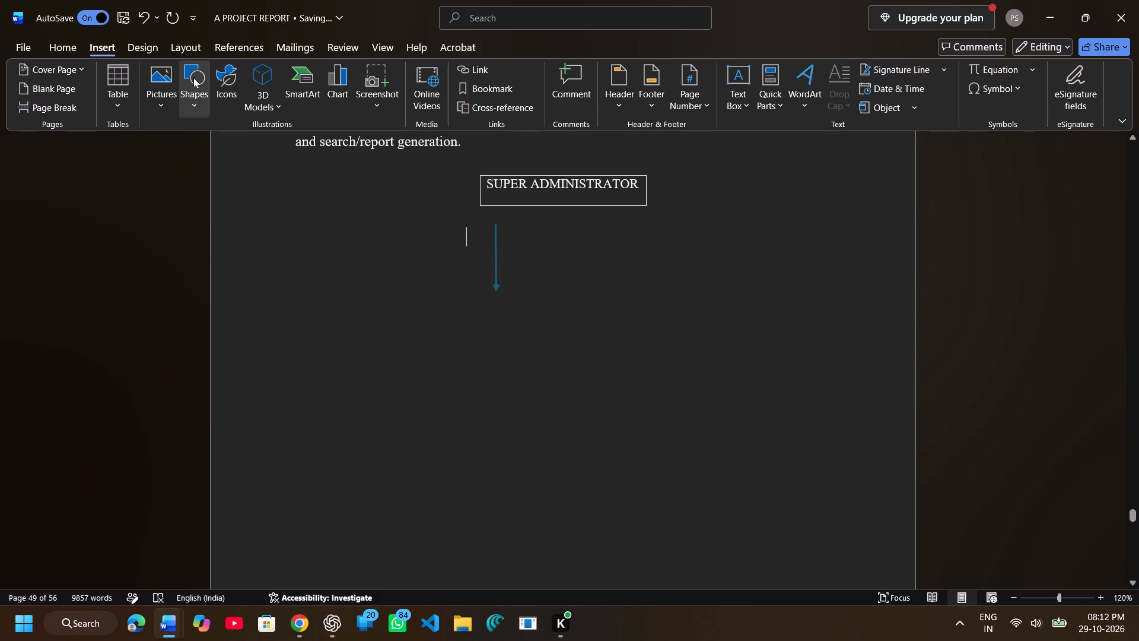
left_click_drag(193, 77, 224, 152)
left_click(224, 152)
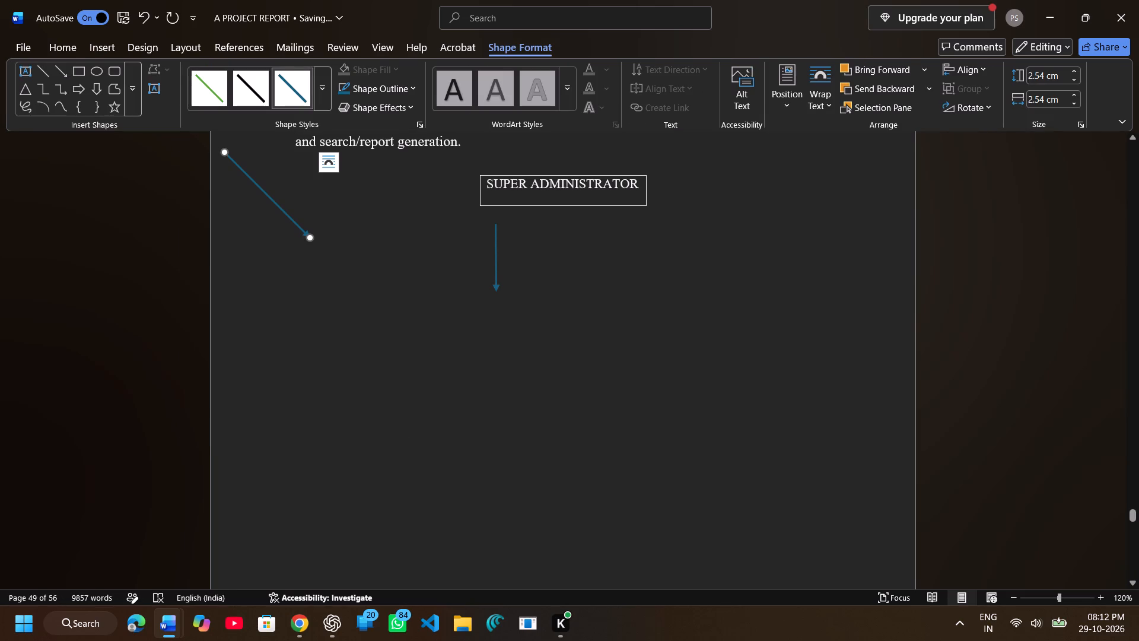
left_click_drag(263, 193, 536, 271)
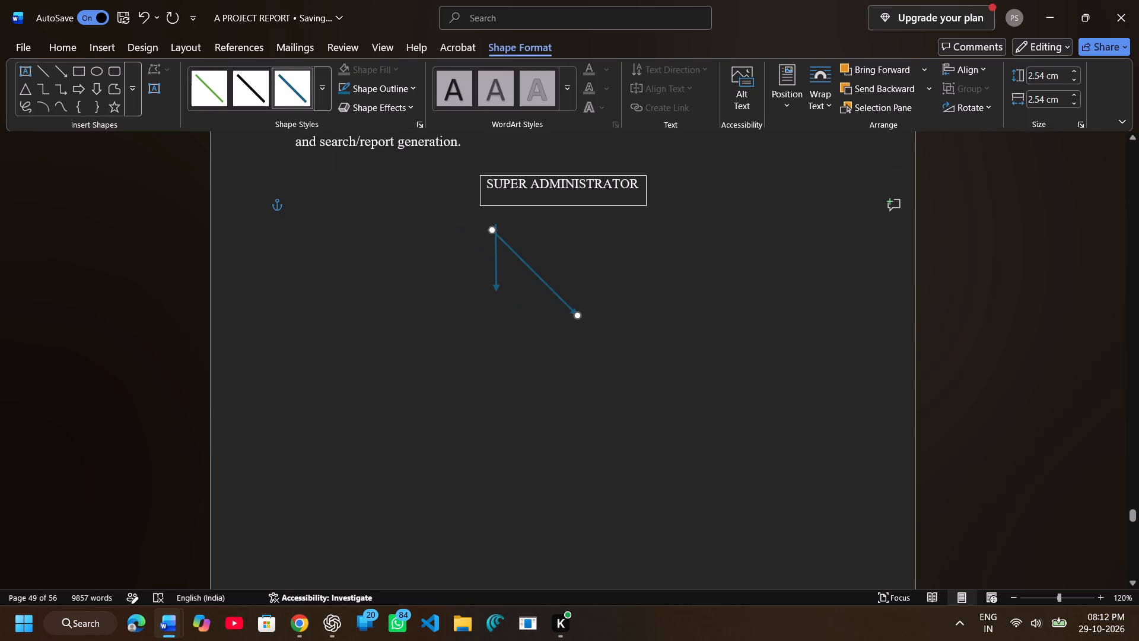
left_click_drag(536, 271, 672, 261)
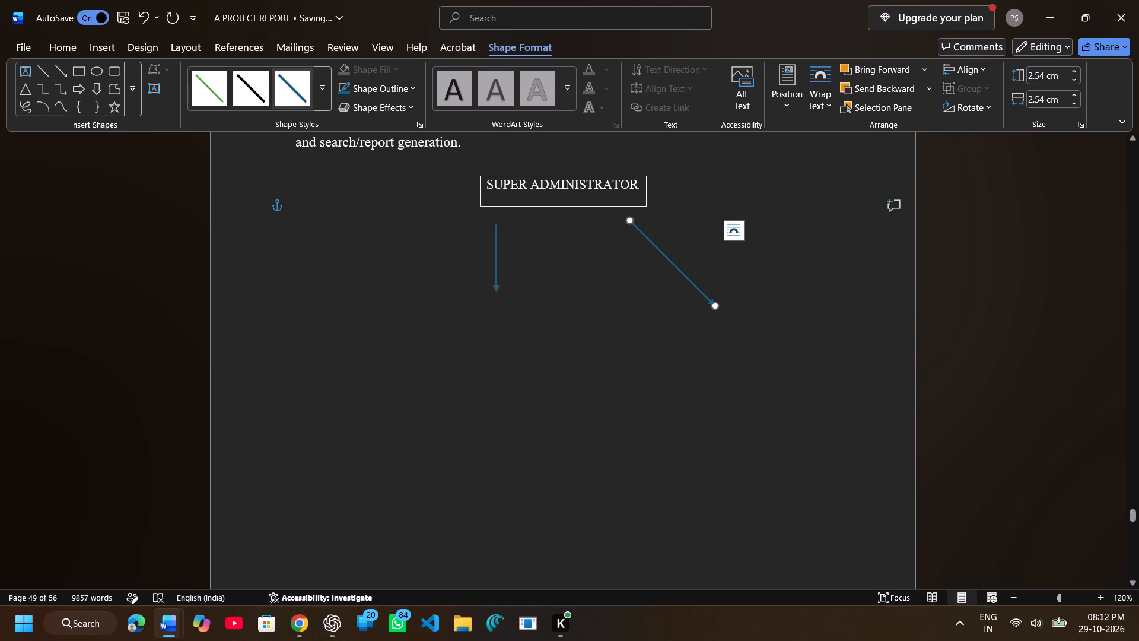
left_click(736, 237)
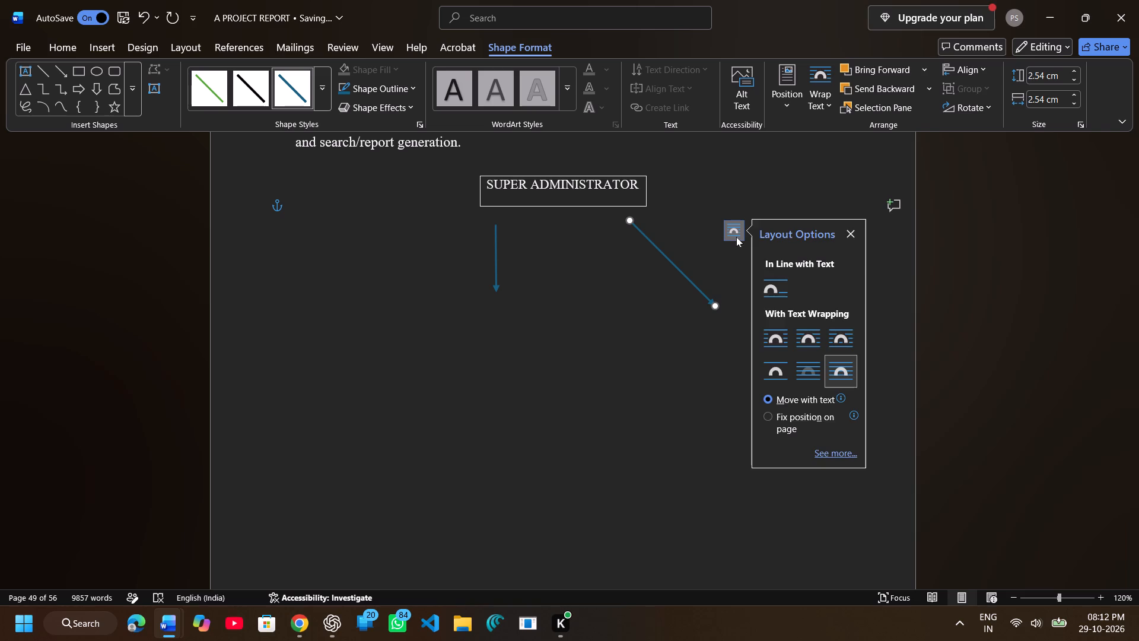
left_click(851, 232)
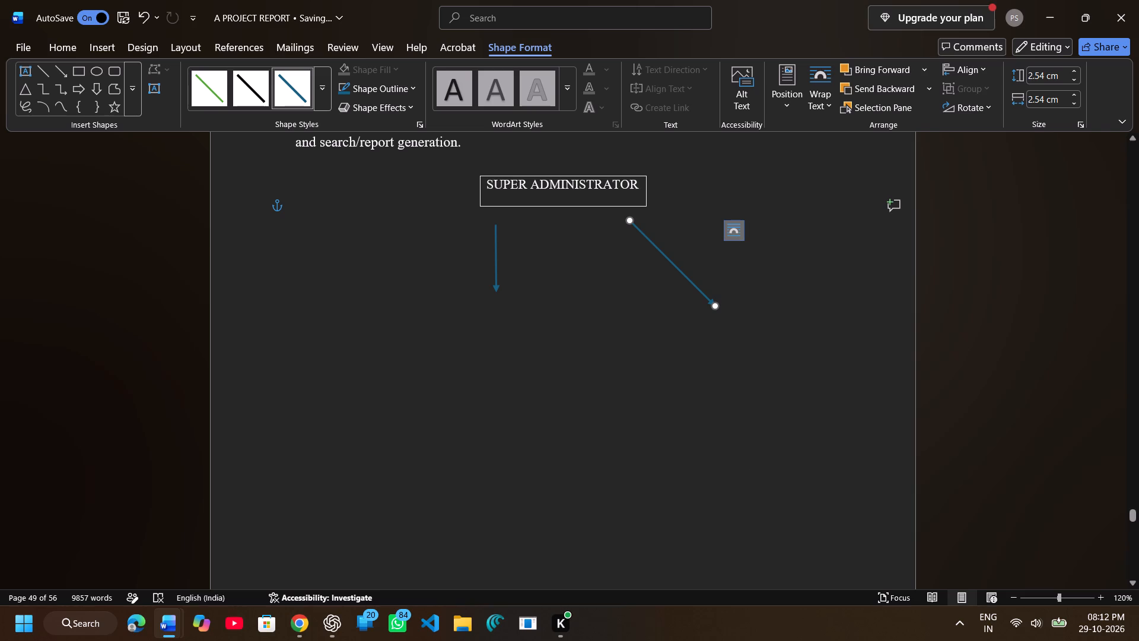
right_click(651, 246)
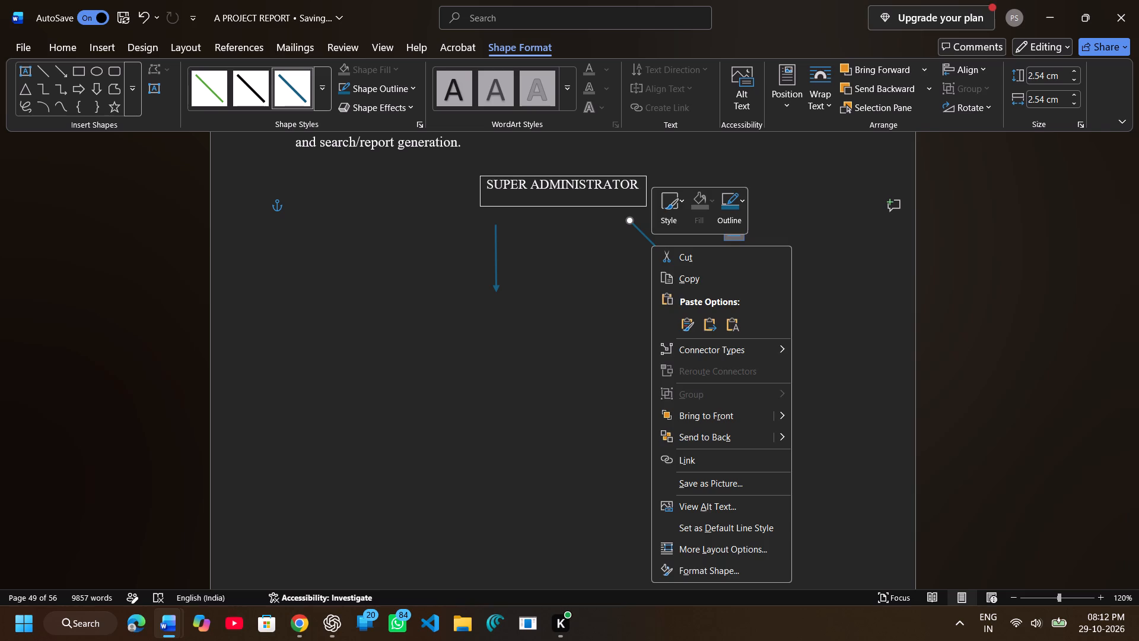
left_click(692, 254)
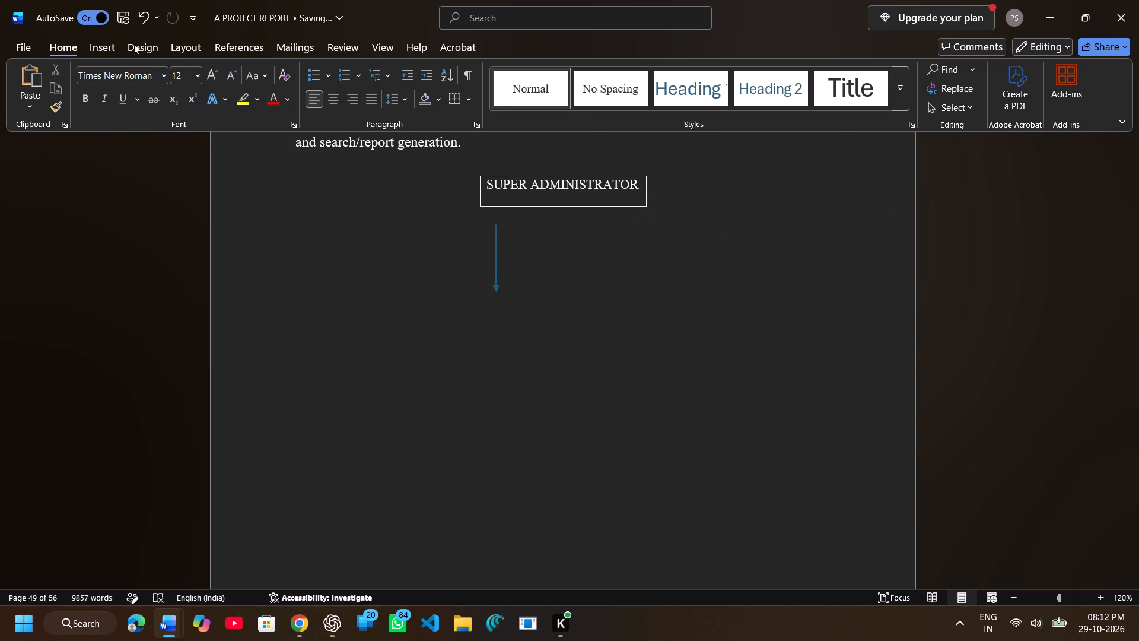
Draw a vertical line arrow about 1.9 cm long, pointing up, below the right part of the SUPER ADMINISTRATOR box.
left_click(98, 37)
left_click(194, 77)
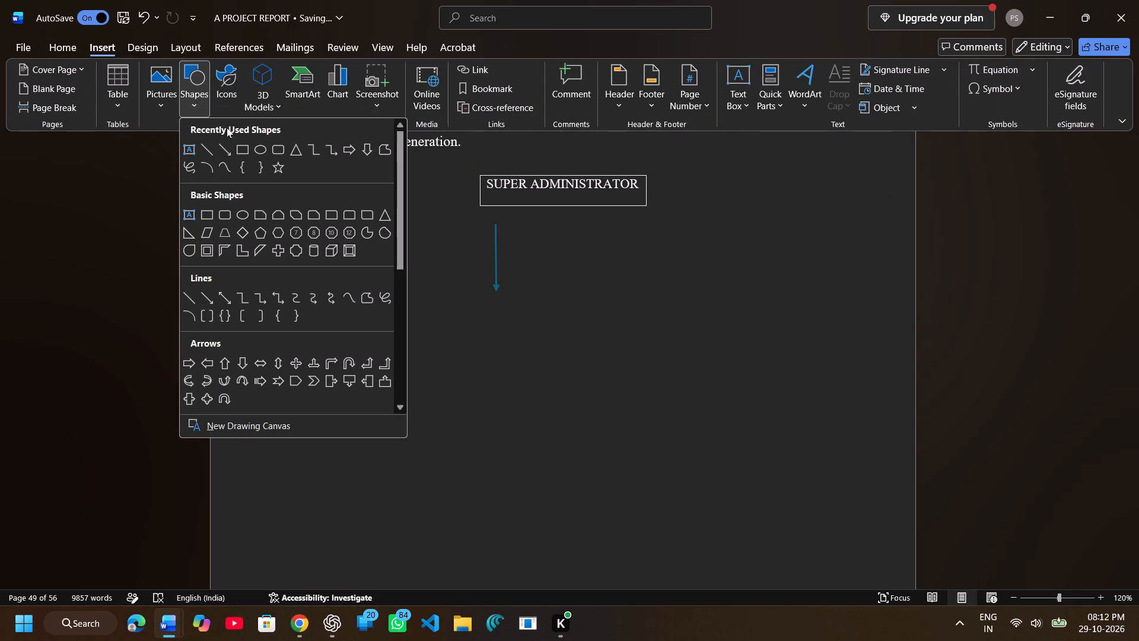
left_click(225, 142)
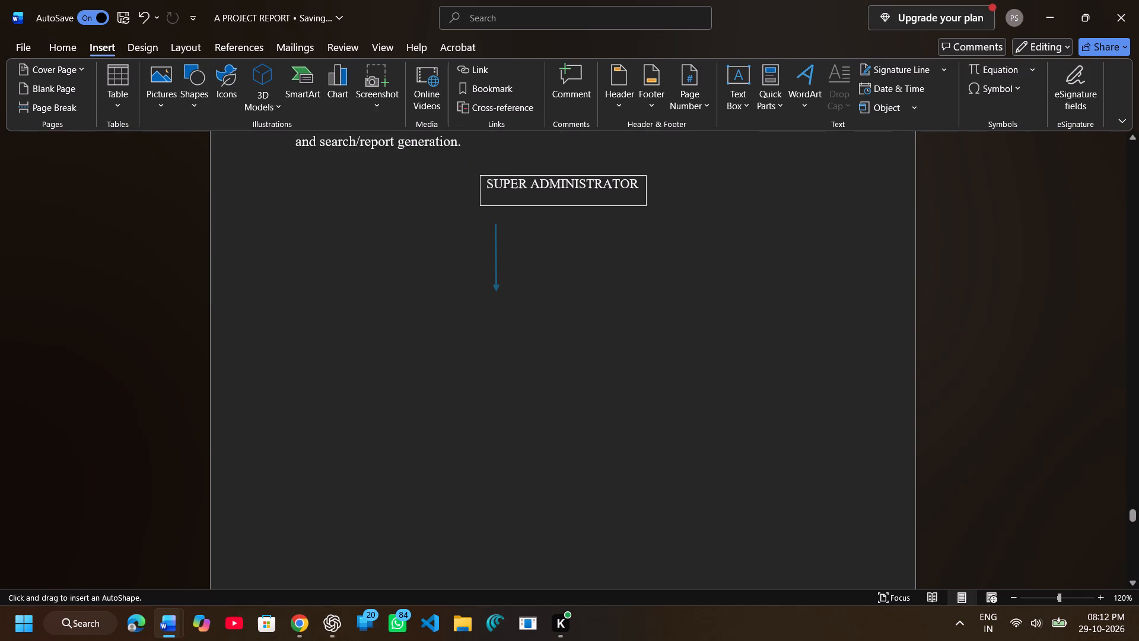
left_click_drag(618, 282, 618, 223)
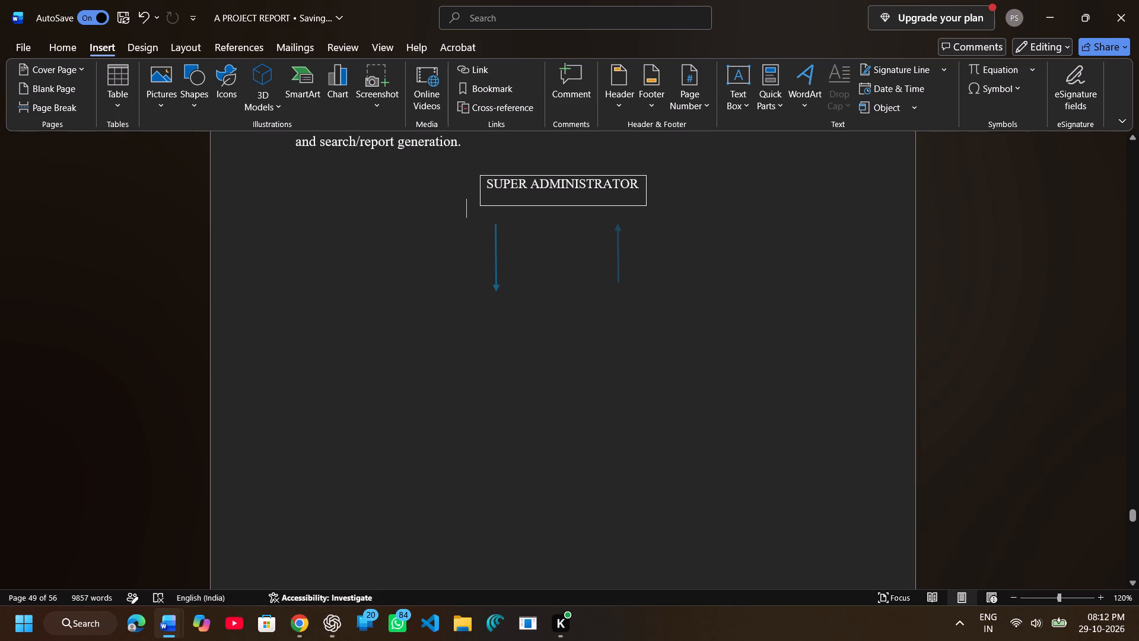
left_click_drag(618, 223, 617, 218)
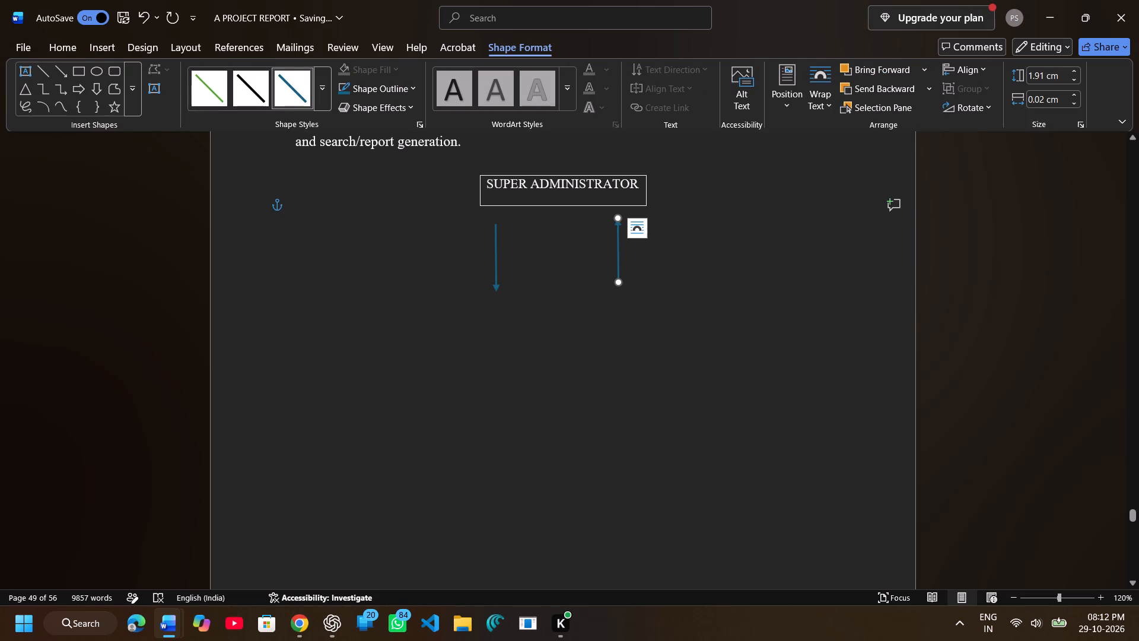
Move the down and up arrows closer together, side by side beneath the middle of the SUPER ADMINISTRATOR box.
left_click_drag(497, 241, 541, 234)
left_click_drag(618, 245, 590, 245)
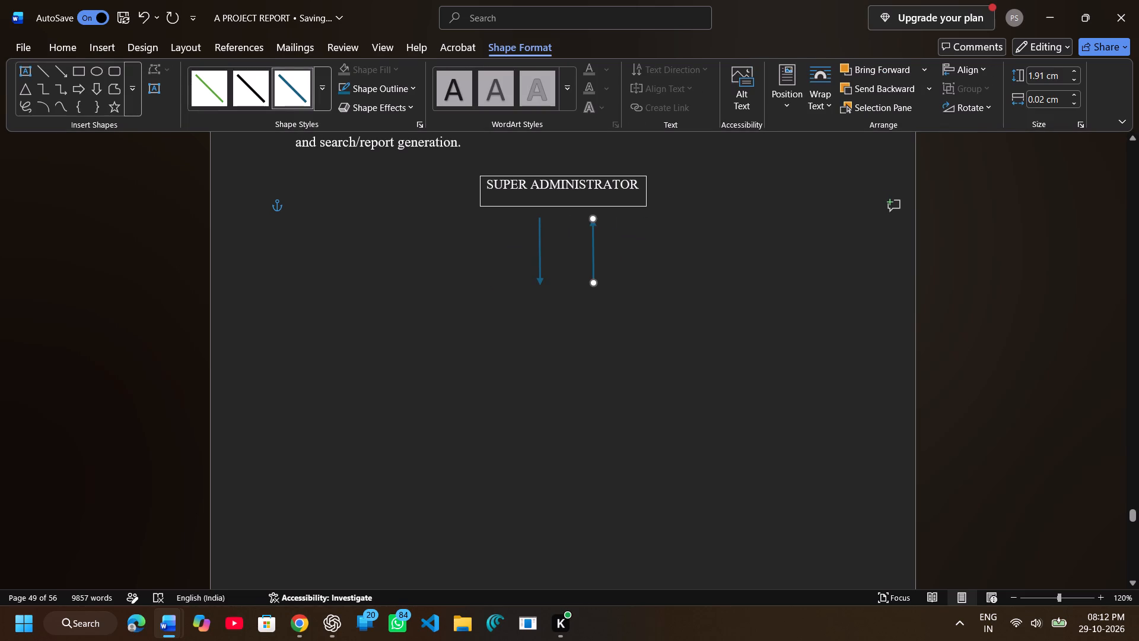
left_click_drag(590, 245, 573, 240)
left_click_drag(573, 240, 580, 242)
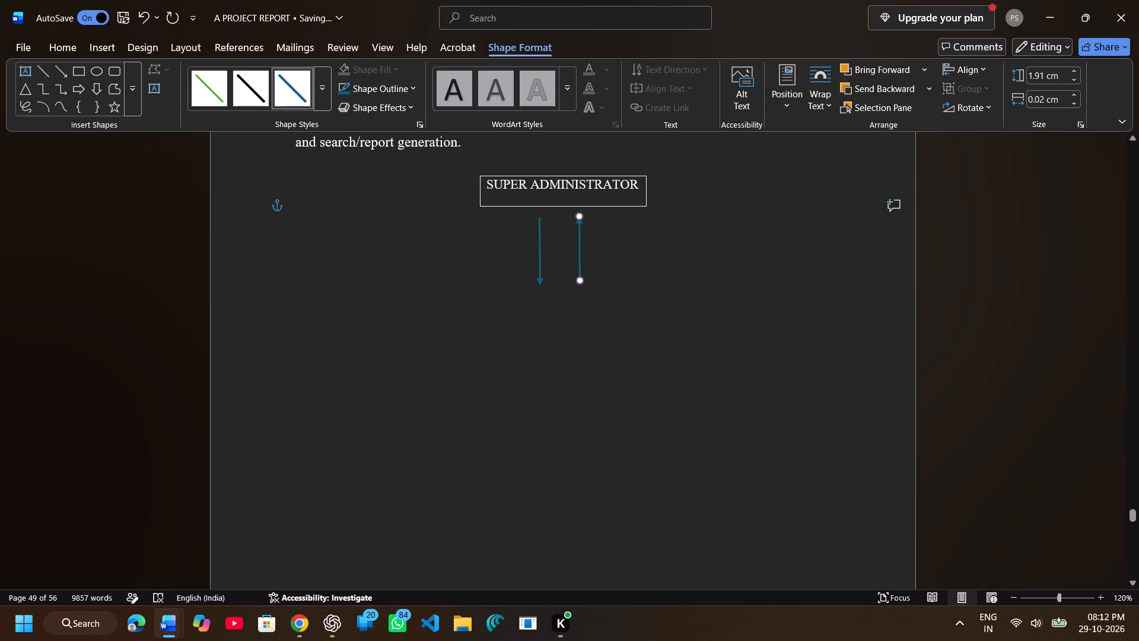
left_click_drag(580, 242, 581, 241)
left_click(427, 281)
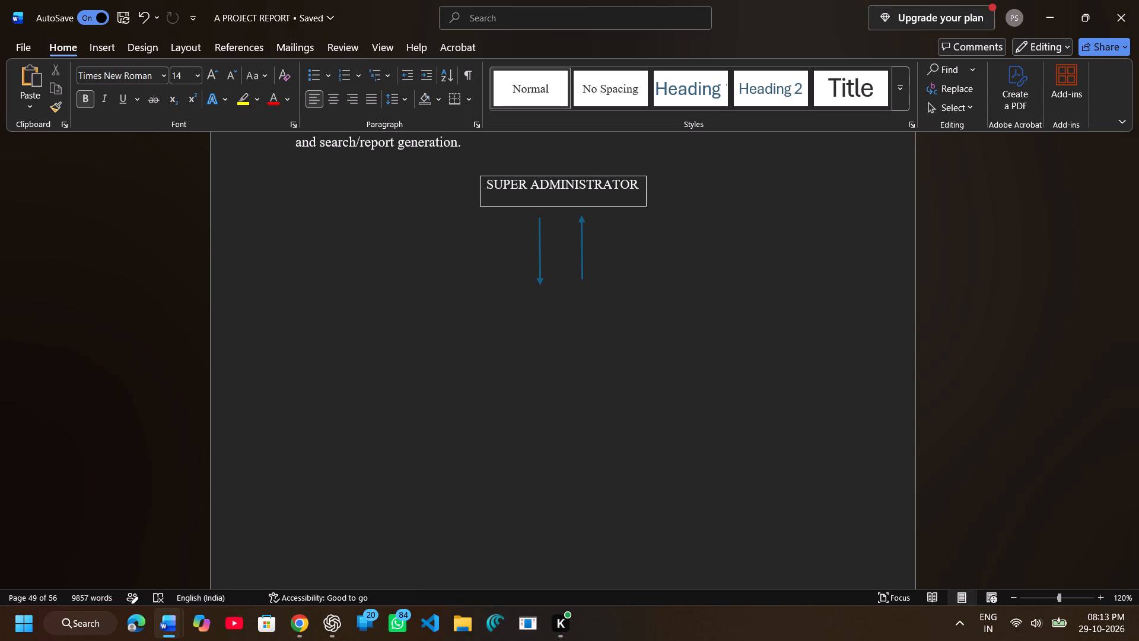
Draw a single-cell table about 3.7 cm wide and 1 cm high, below and to the left of the two arrows.
left_click(105, 52)
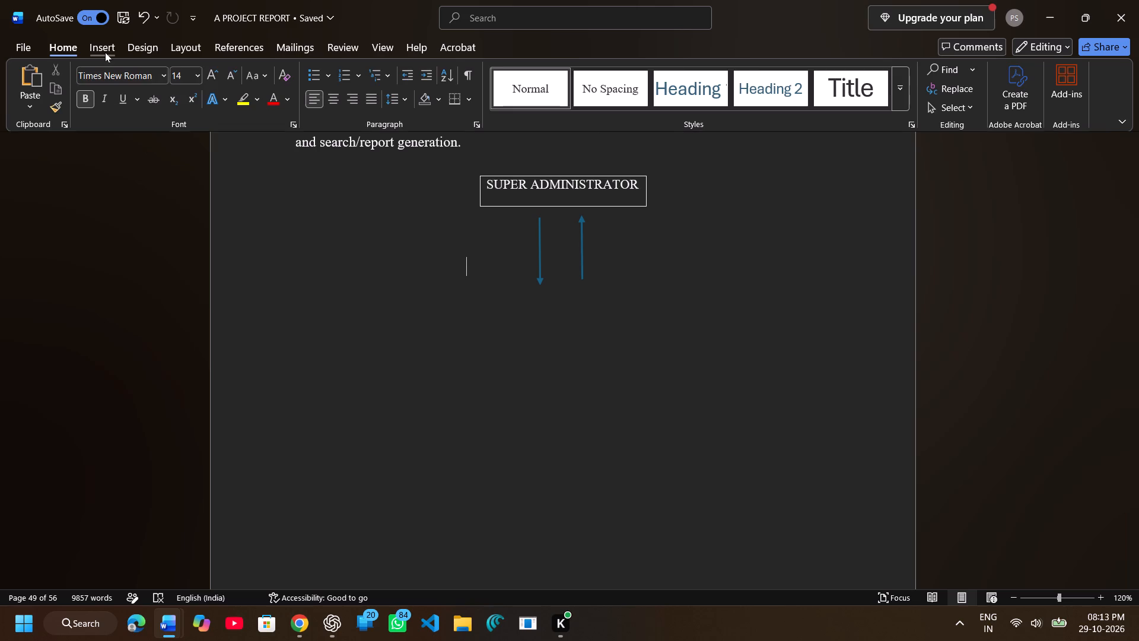
left_click(118, 75)
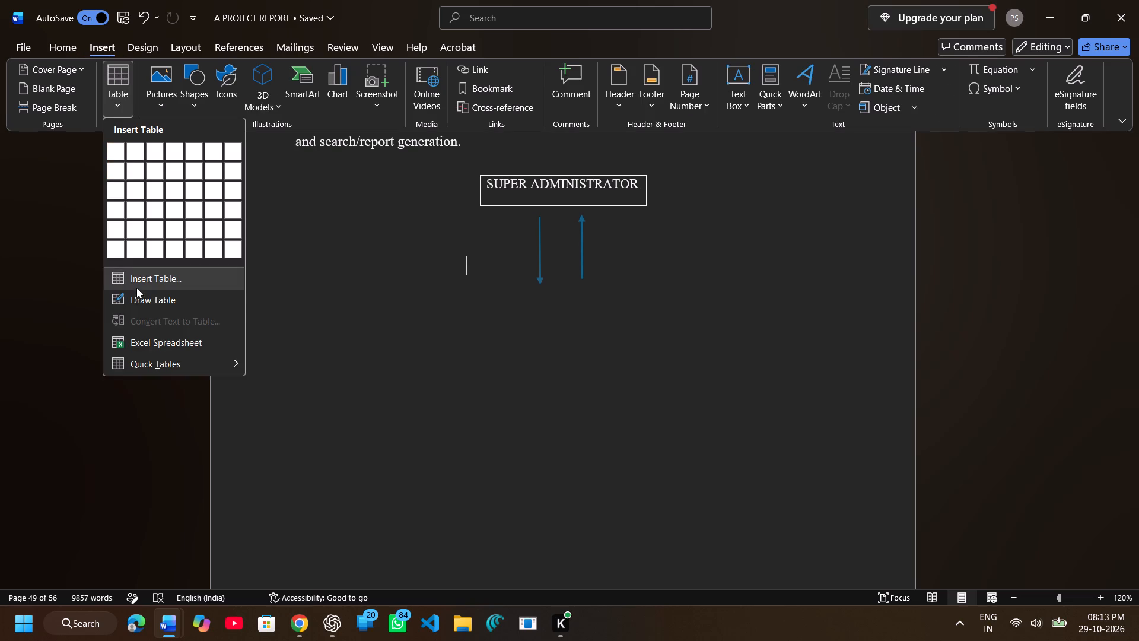
left_click(139, 297)
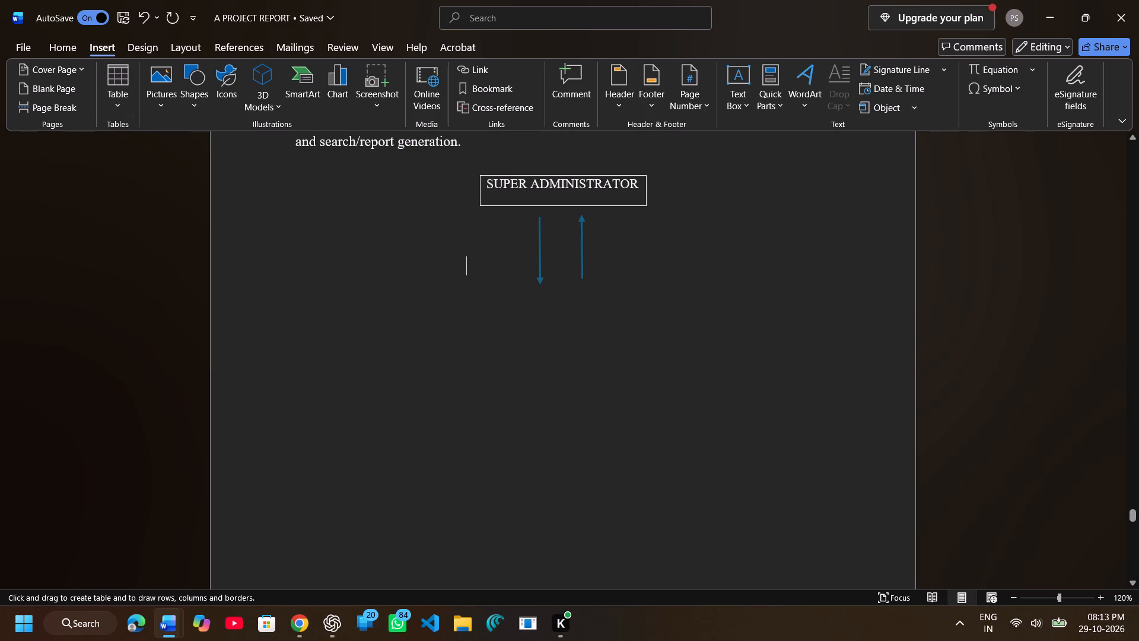
left_click_drag(371, 310, 479, 348)
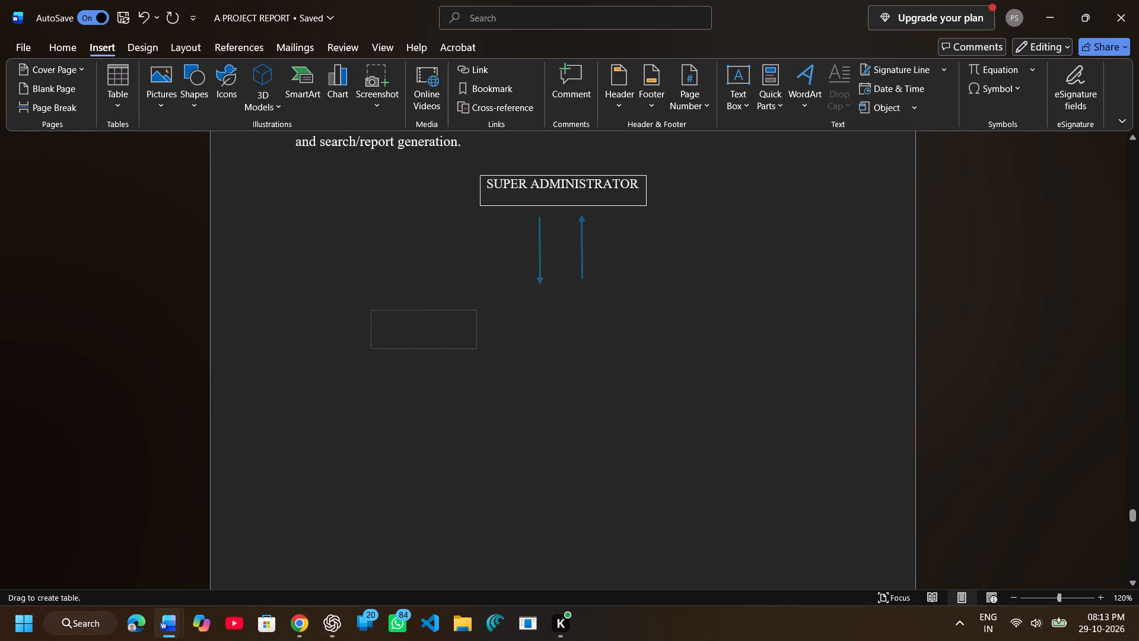
left_click_drag(479, 348, 495, 344)
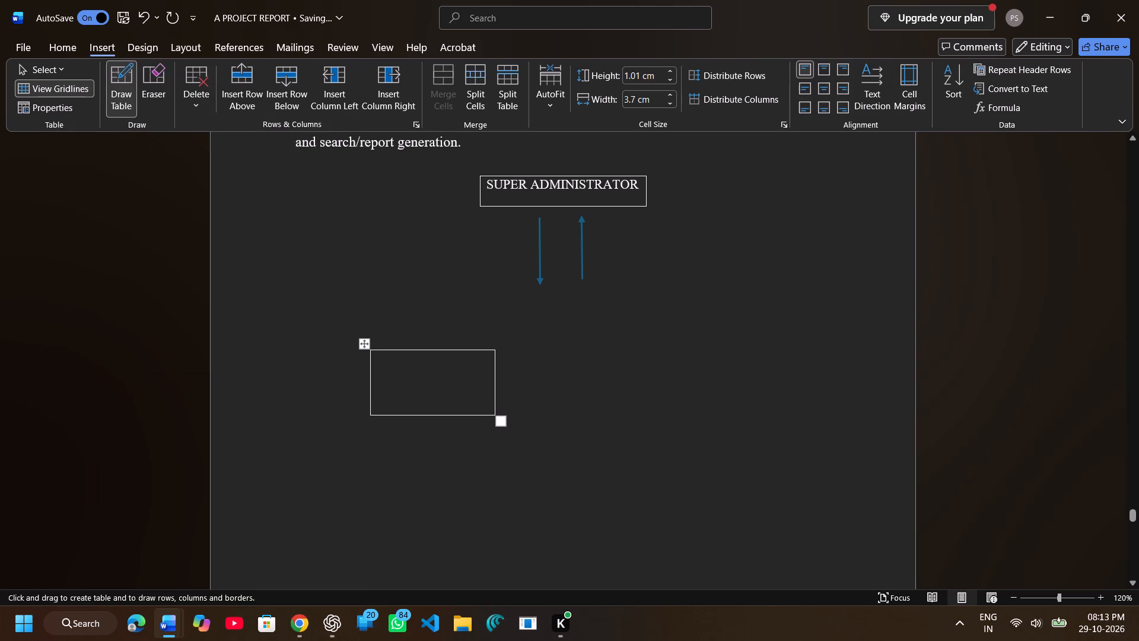
left_click(379, 369)
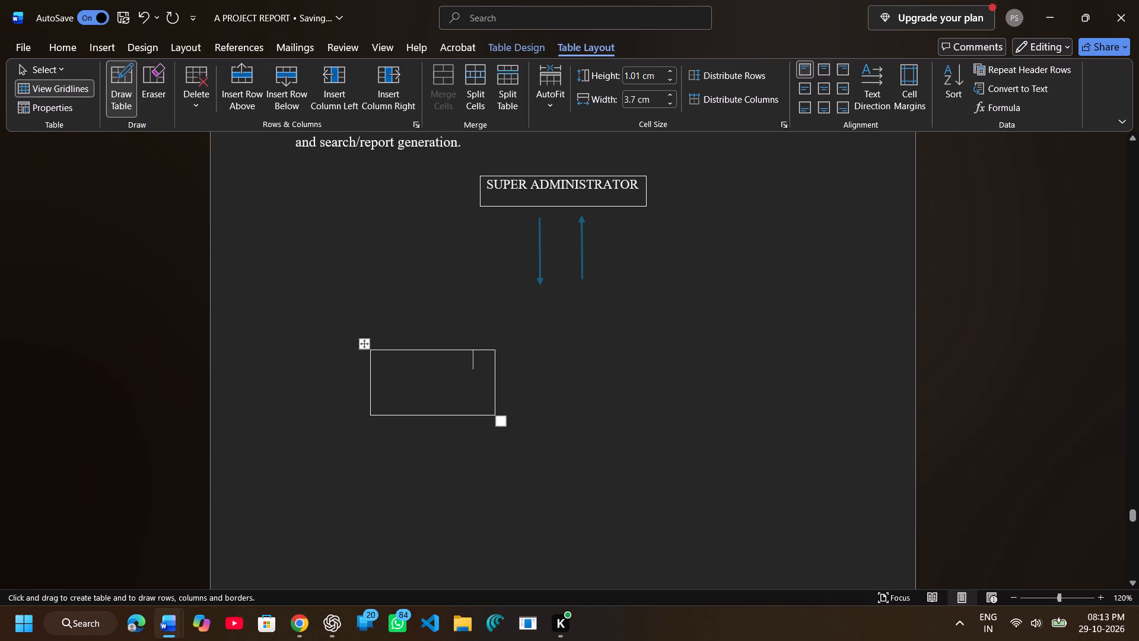
left_click(180, 309)
Enter GUEST as the label of the new table cell and remove the indent in front of it.
left_click(379, 361)
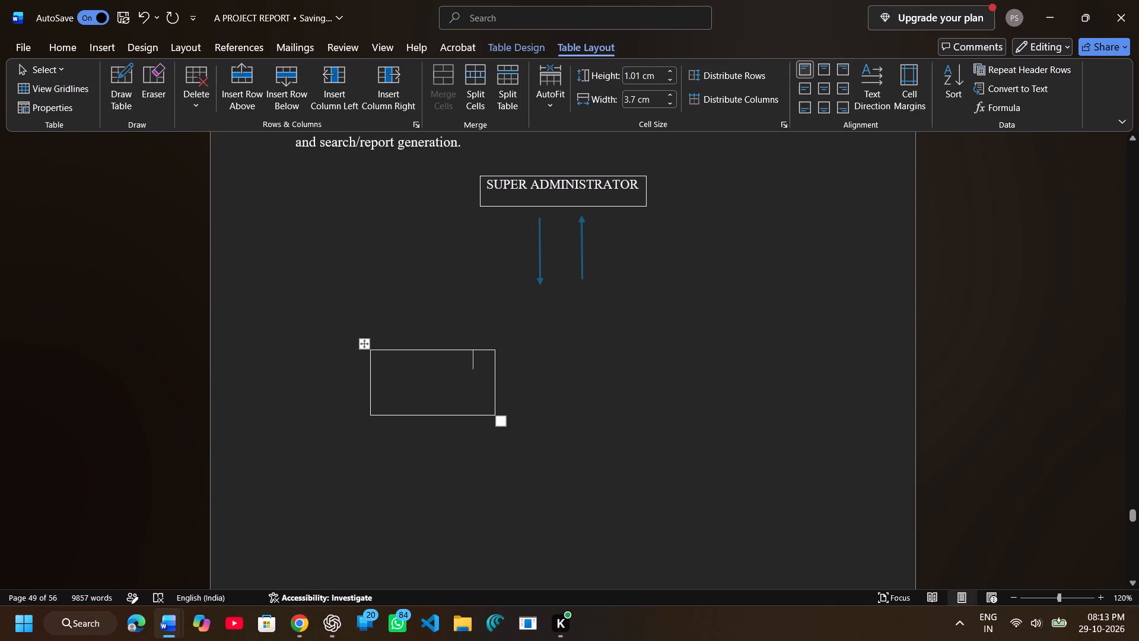
double_click(379, 361)
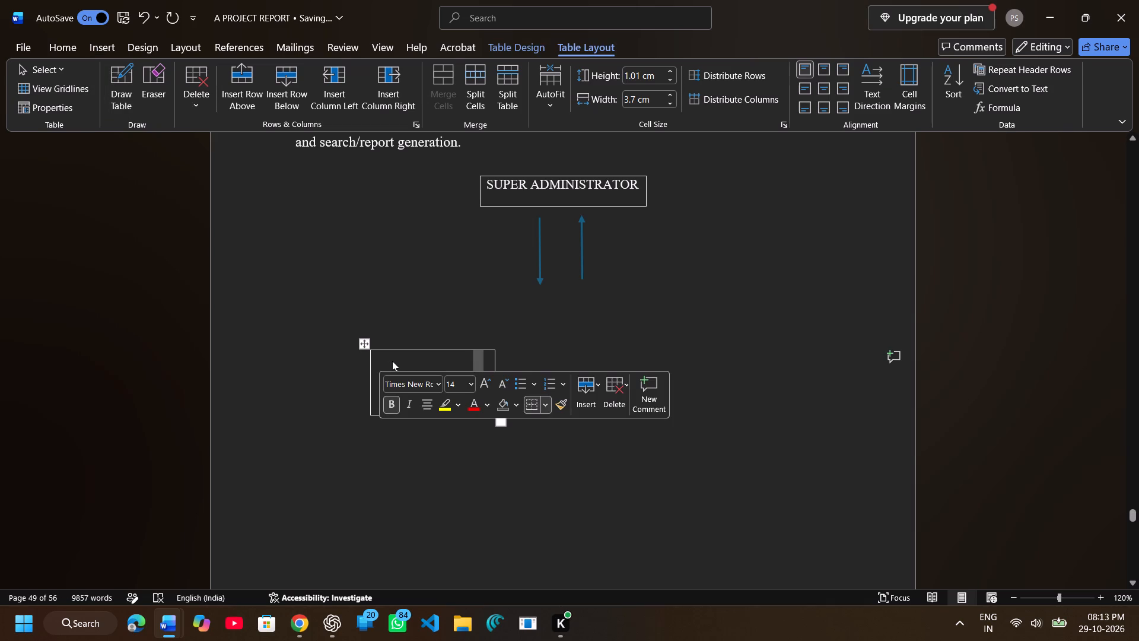
left_click(392, 361)
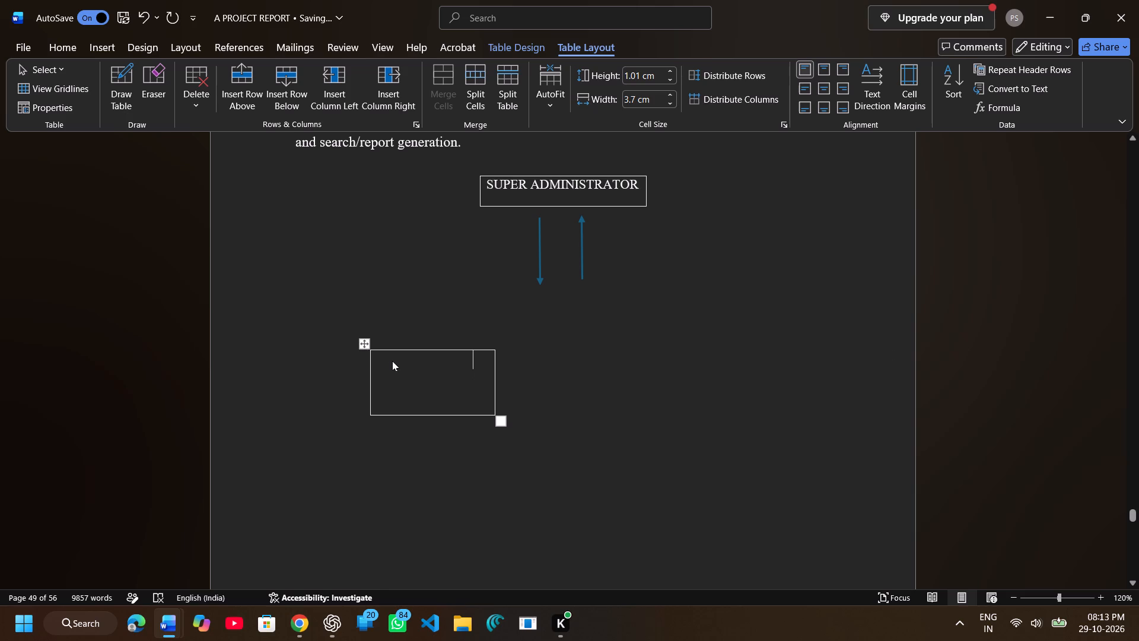
type("GU")
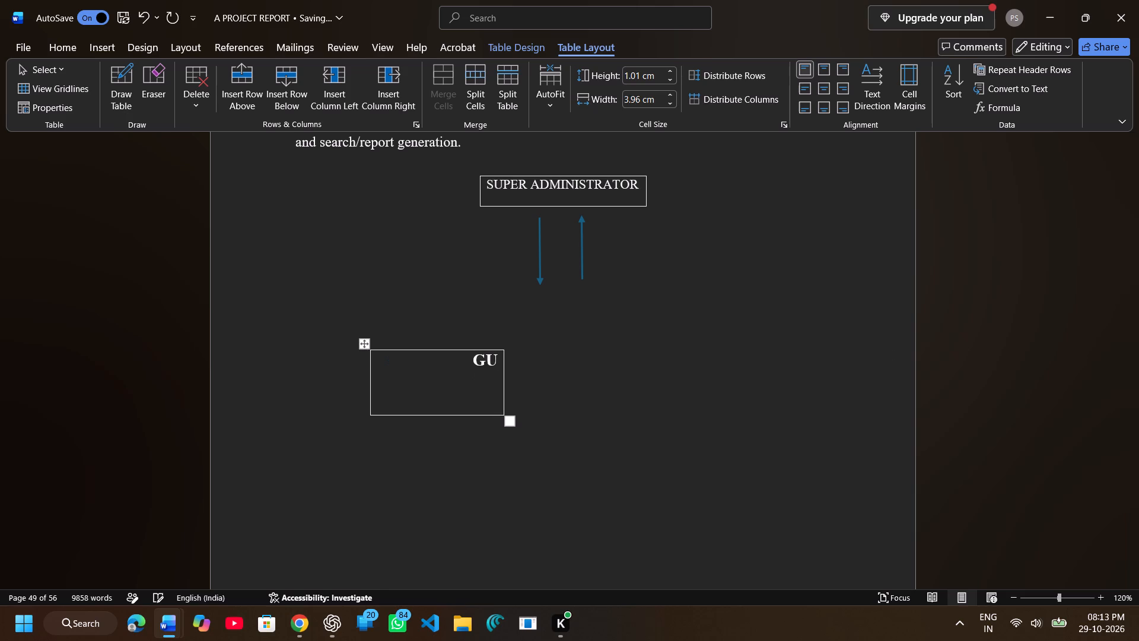
type("EST")
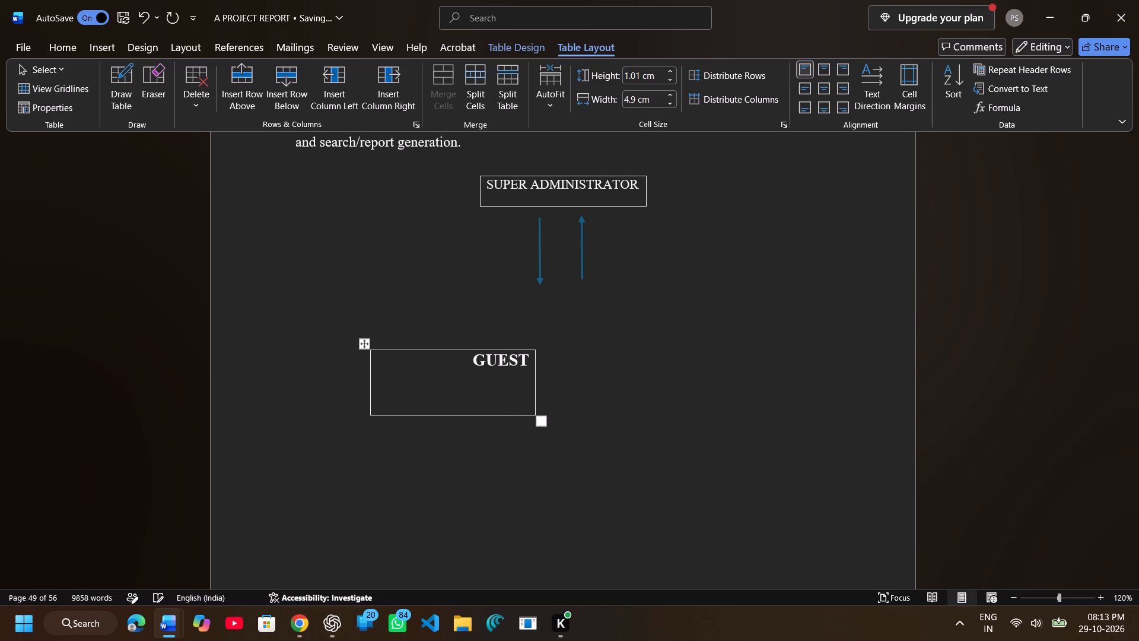
left_click(470, 363)
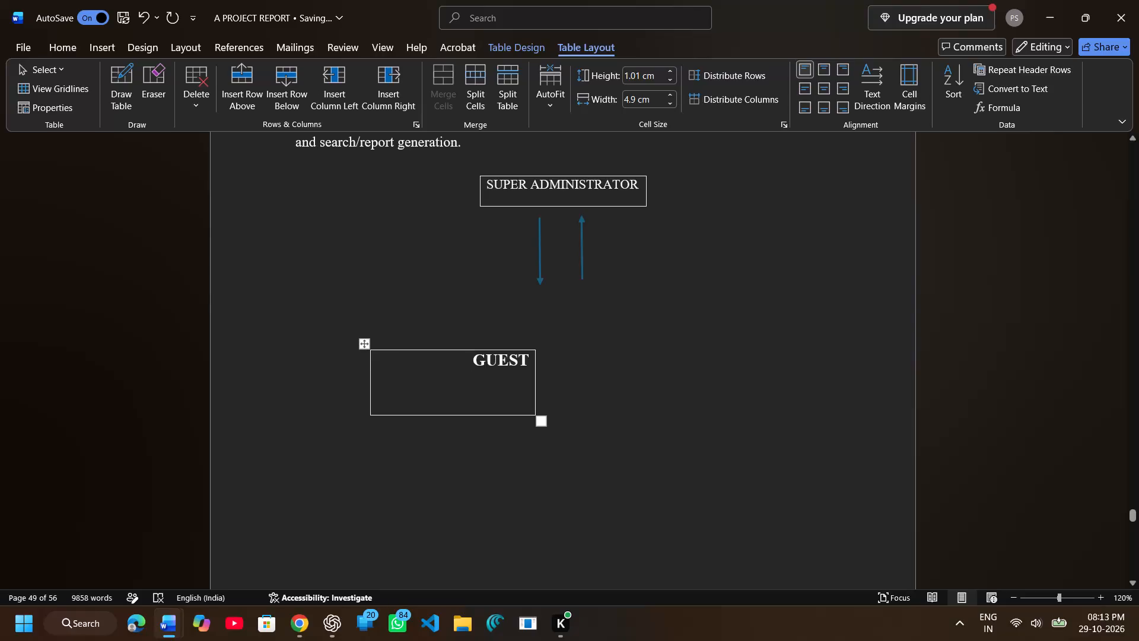
key("BackSpace")
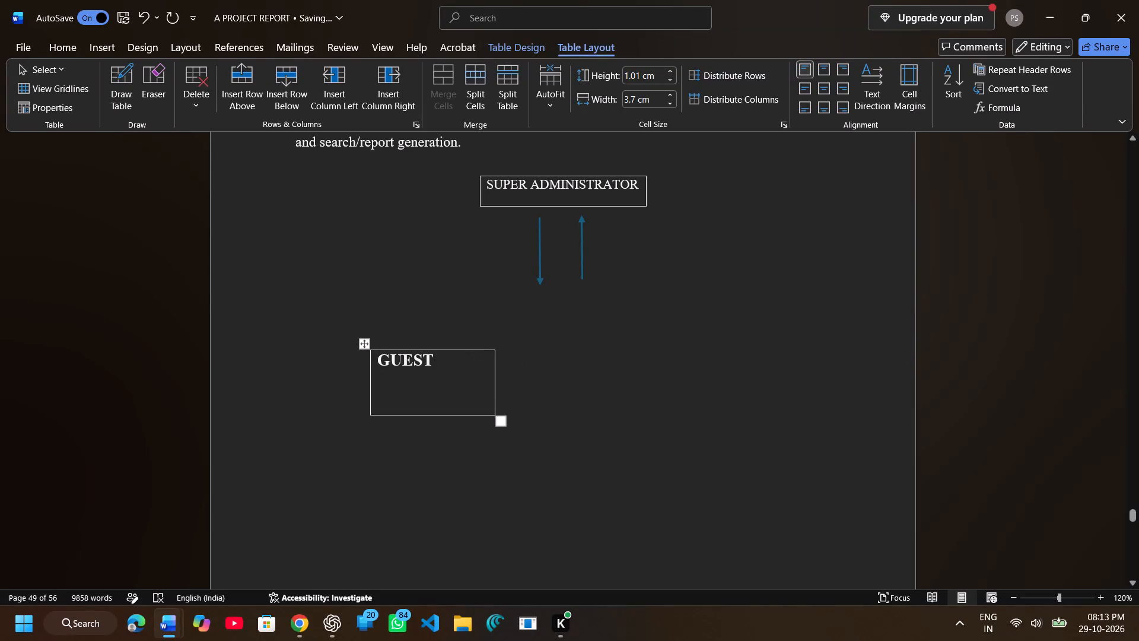
Shrink the GUEST table to about 3.56 cm wide with a row height of about 0.49 cm.
left_click_drag(501, 421, 489, 382)
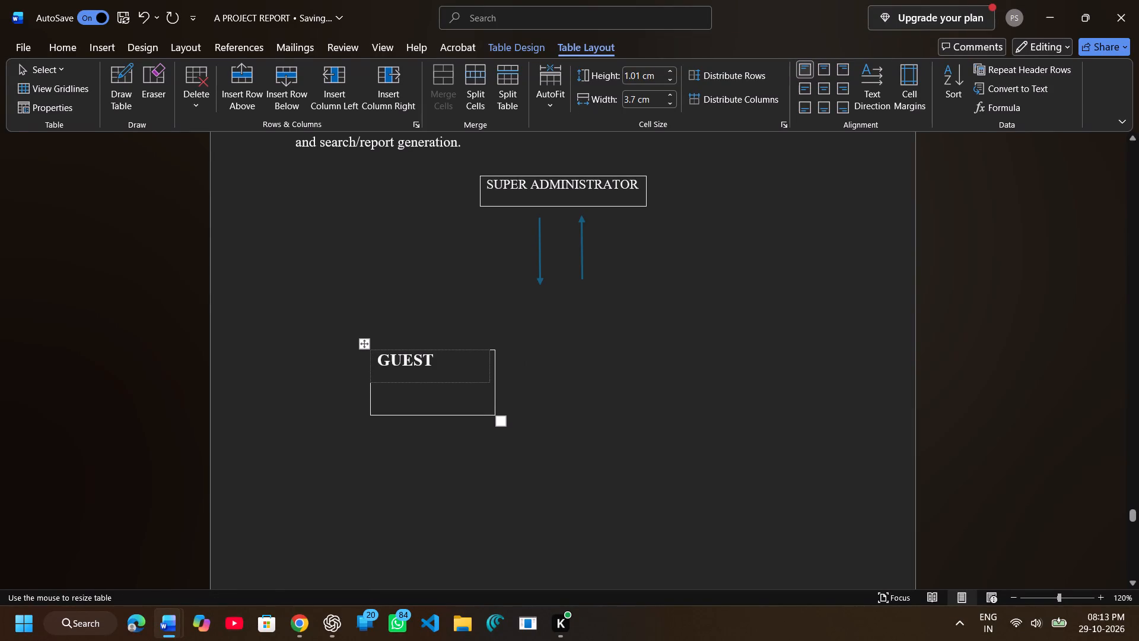
left_click_drag(489, 382, 490, 382)
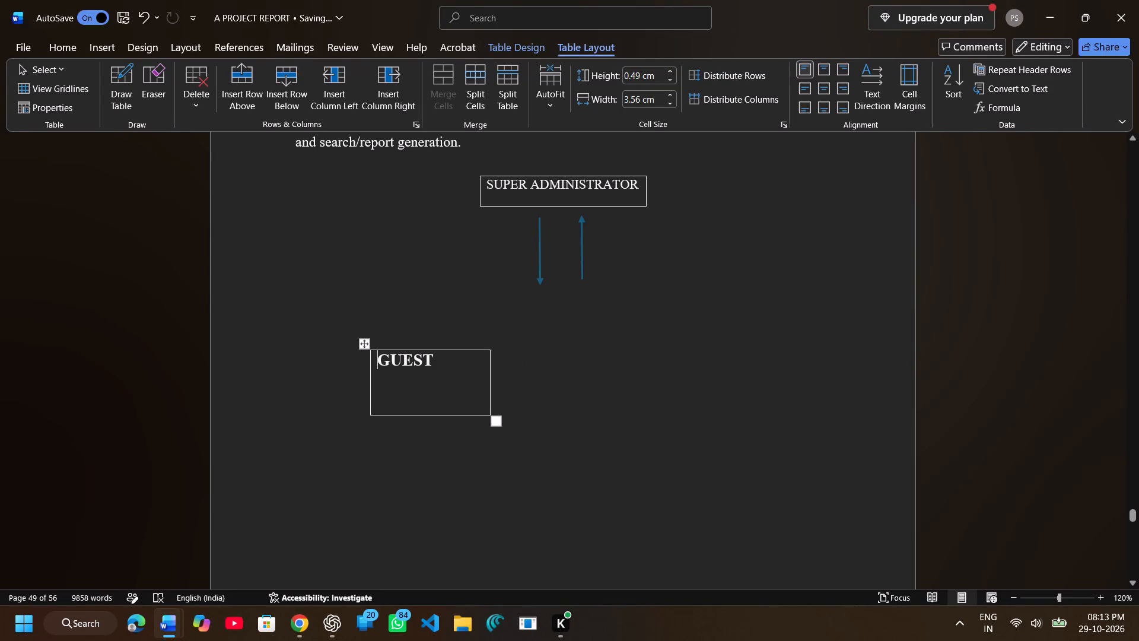
Remove the bold from the GUEST label.
left_click_drag(378, 358, 441, 357)
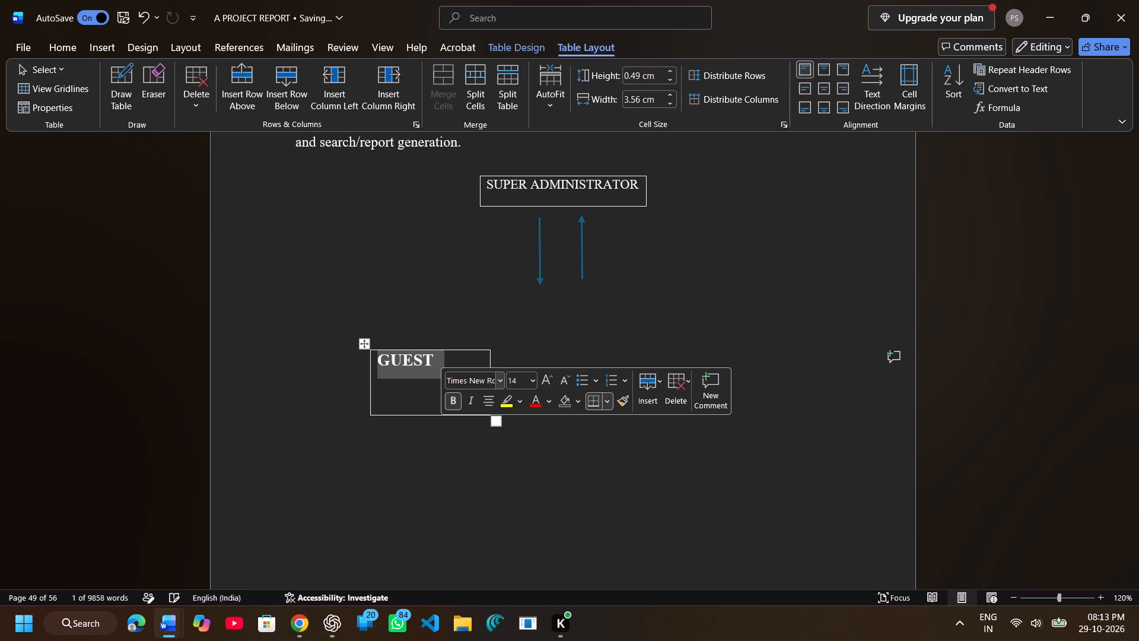
left_click(451, 395)
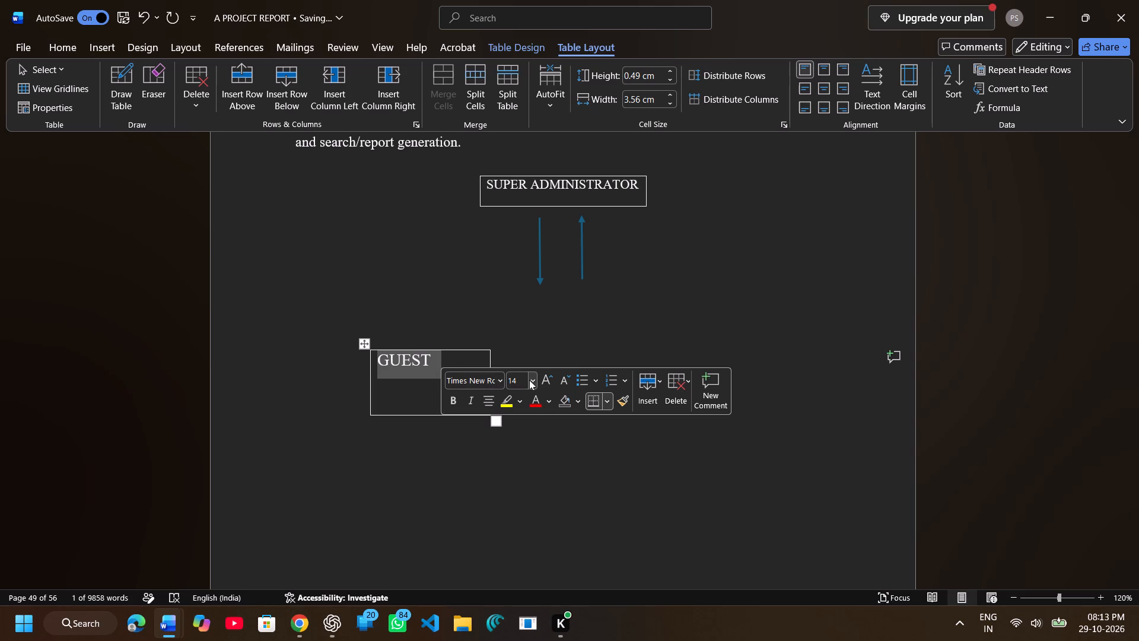
Set the font size of the GUEST label to 11.
left_click(529, 380)
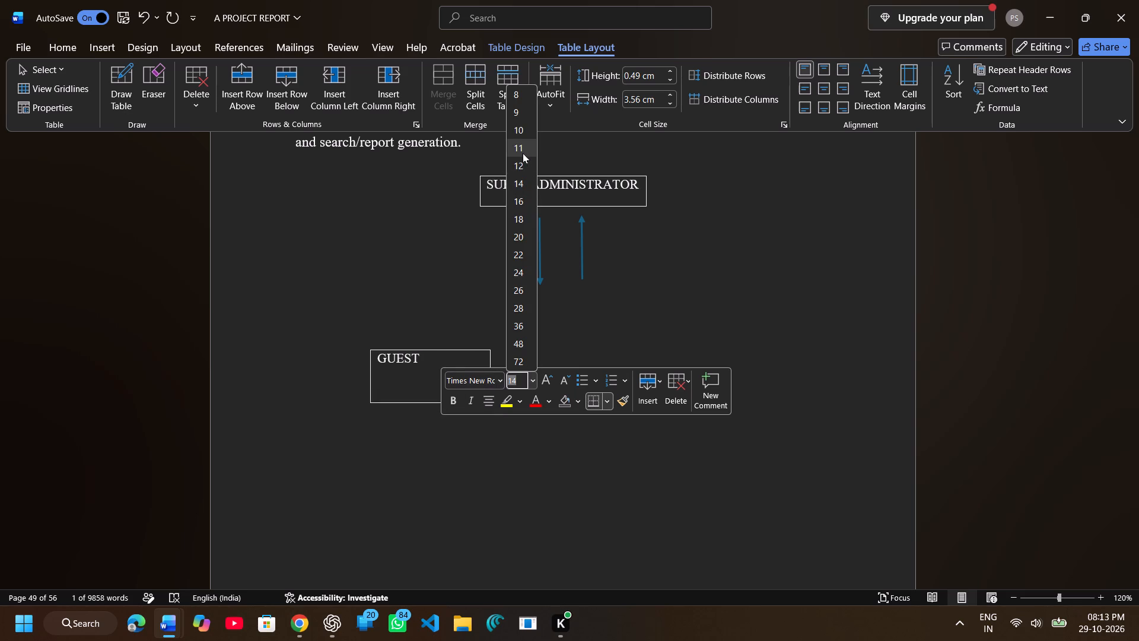
left_click(522, 153)
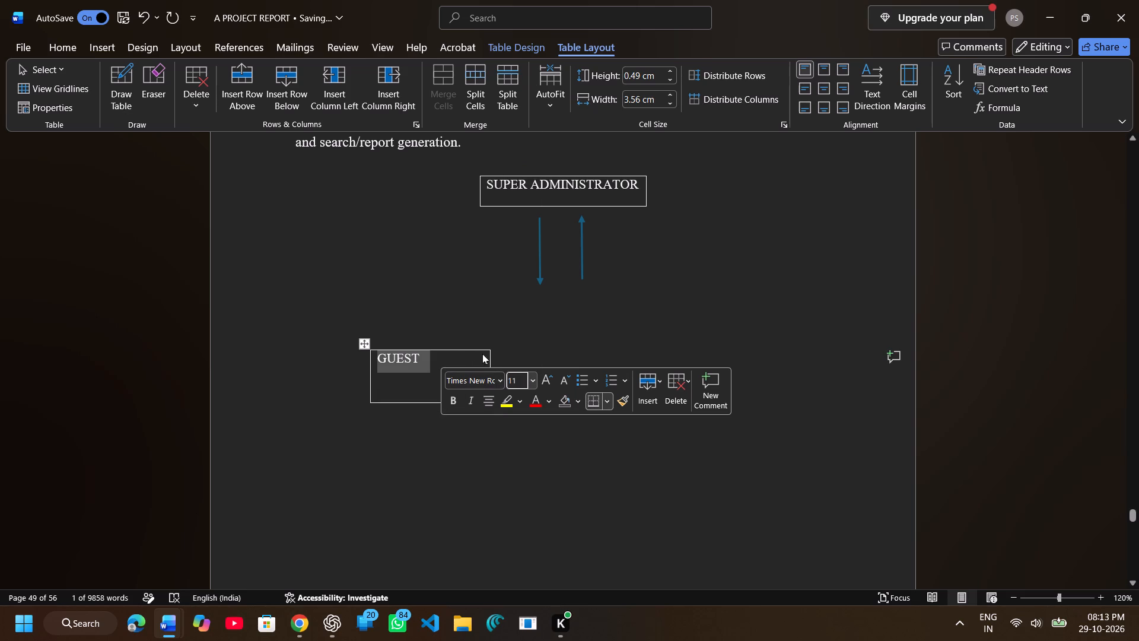
left_click(473, 323)
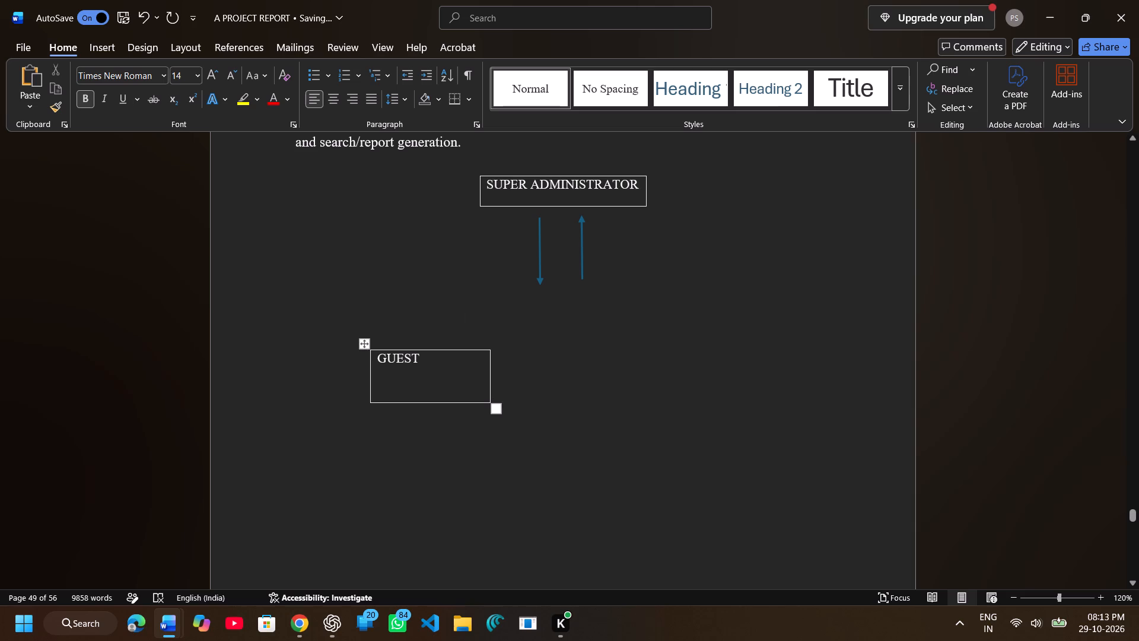
Narrow the GUEST table to about three quarters of its width and try to reduce its height.
left_click_drag(497, 405, 481, 370)
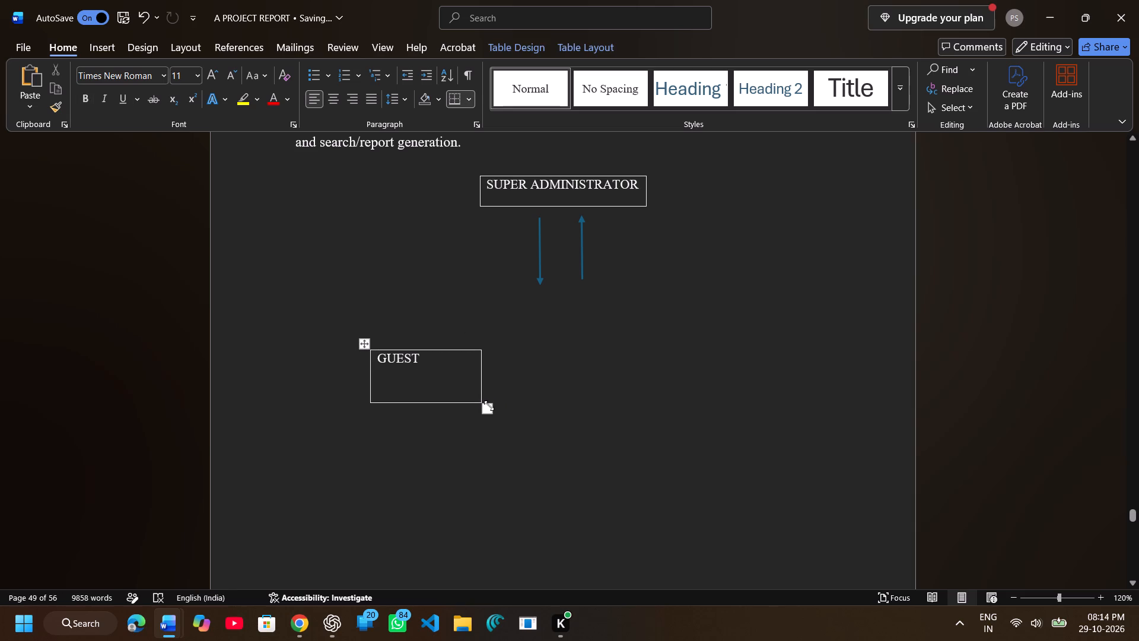
left_click_drag(489, 405, 473, 377)
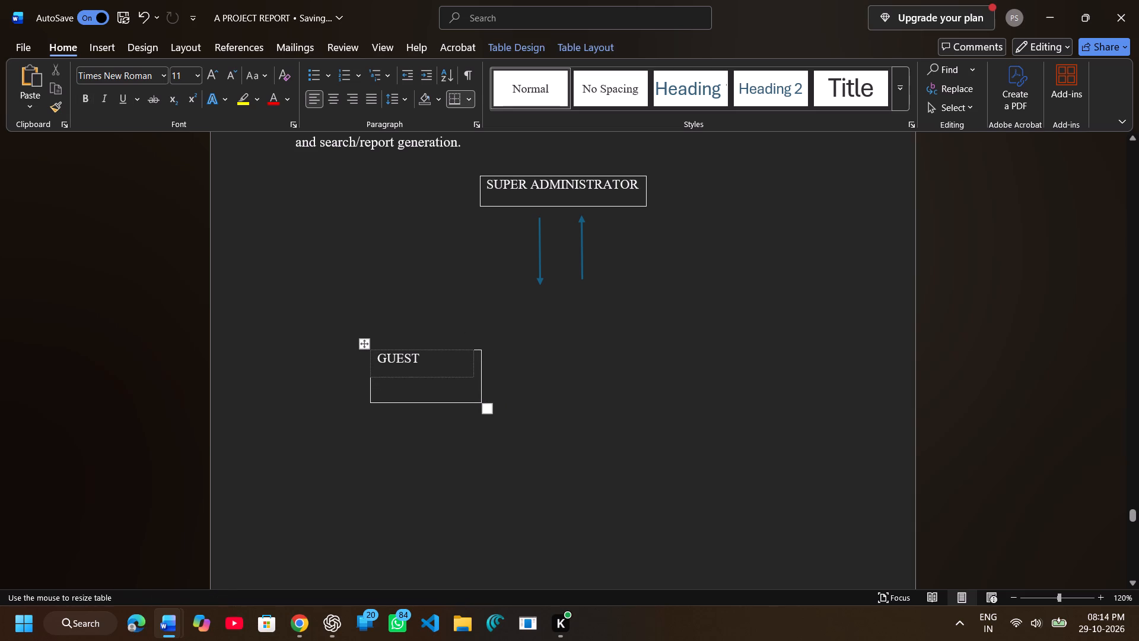
left_click_drag(473, 377, 471, 373)
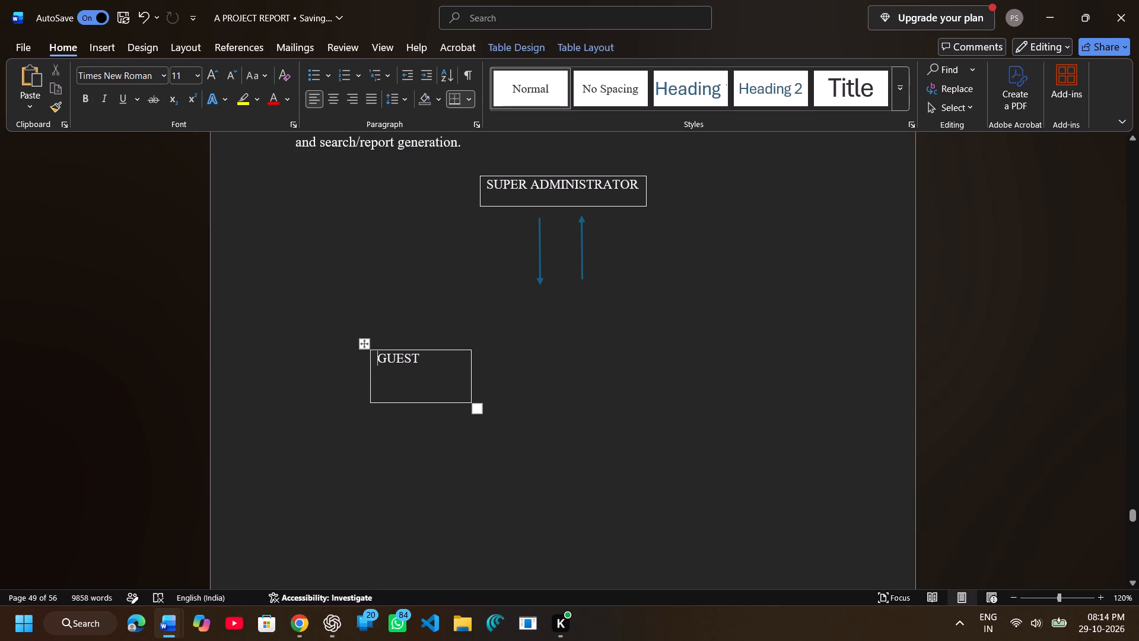
left_click(421, 401)
left_click(422, 401)
left_click_drag(421, 402, 420, 373)
left_click_drag(479, 407, 464, 384)
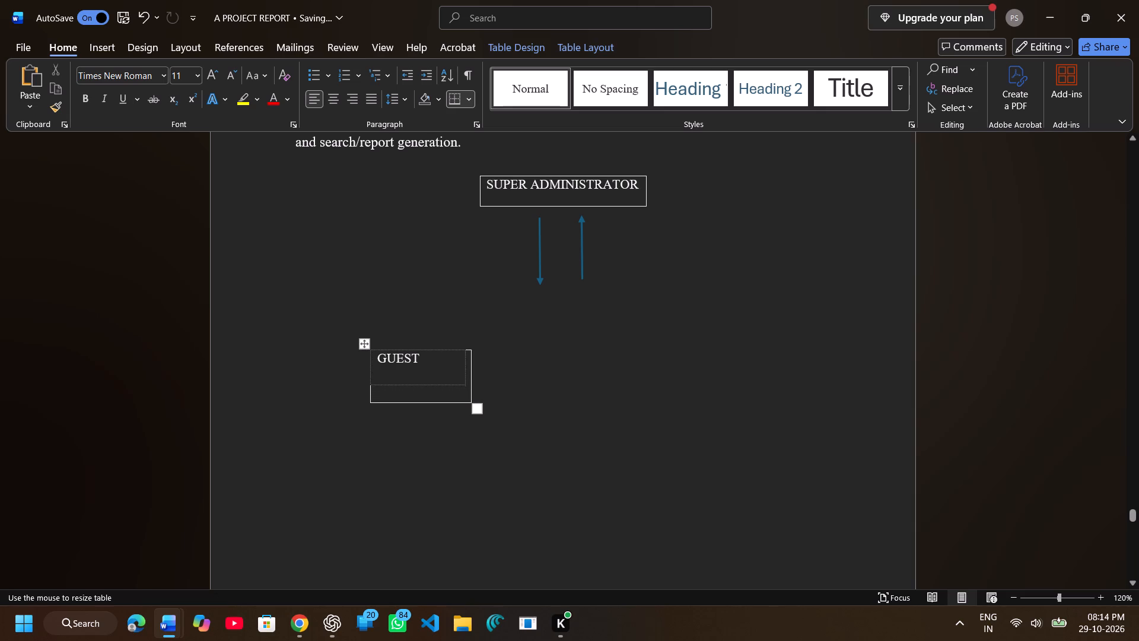
left_click_drag(464, 384, 462, 376)
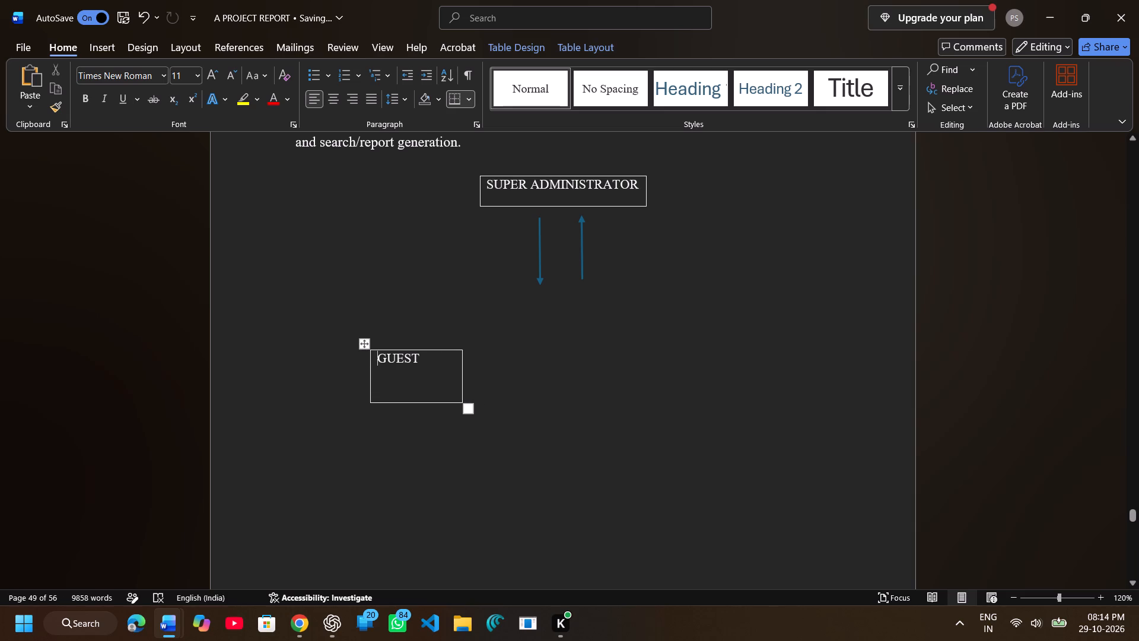
left_click(416, 319)
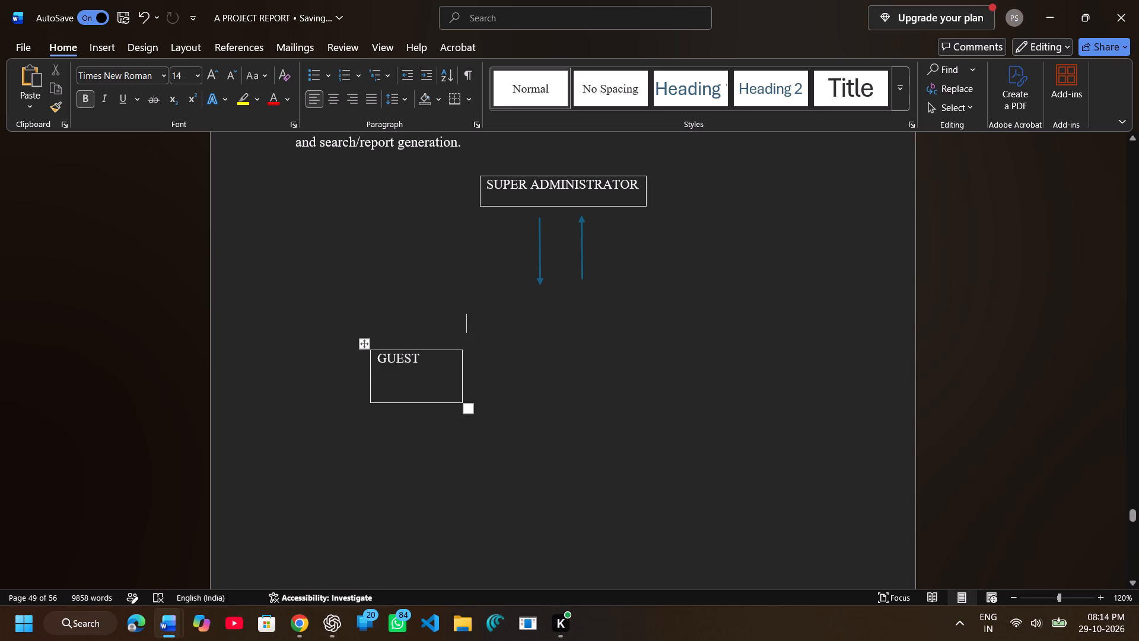
Move the GUEST table up and to the right, just below and left of the downward arrow's tip.
left_click_drag(367, 346, 403, 296)
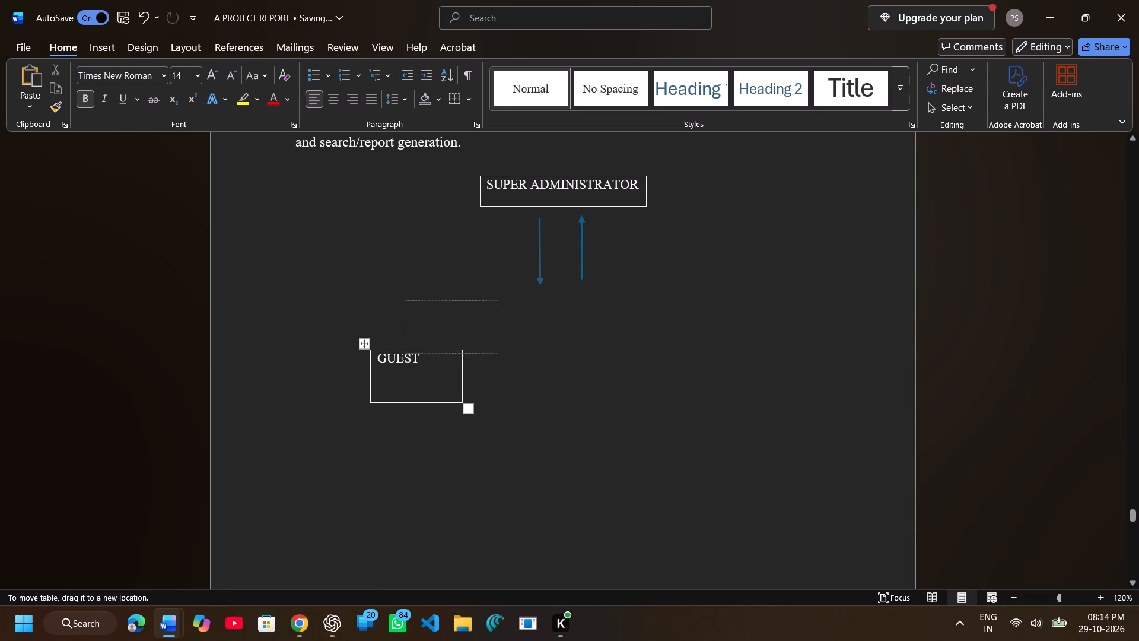
left_click_drag(403, 296, 405, 288)
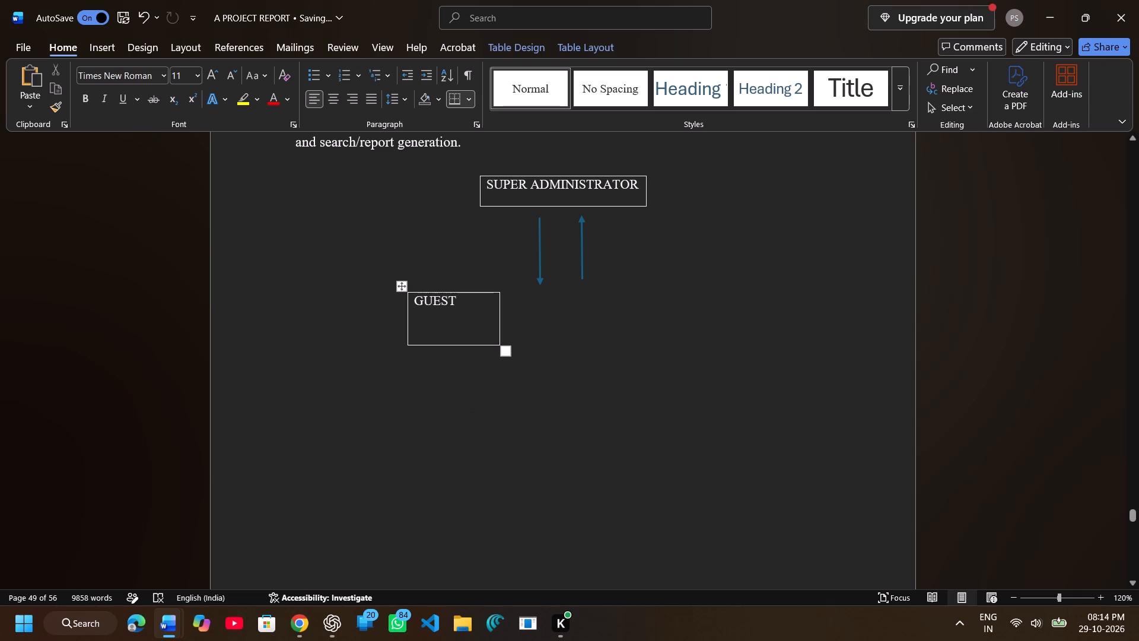
Narrow the GUEST table further so that its cell fits closely around the label.
left_click_drag(504, 348, 469, 314)
left_click(441, 382)
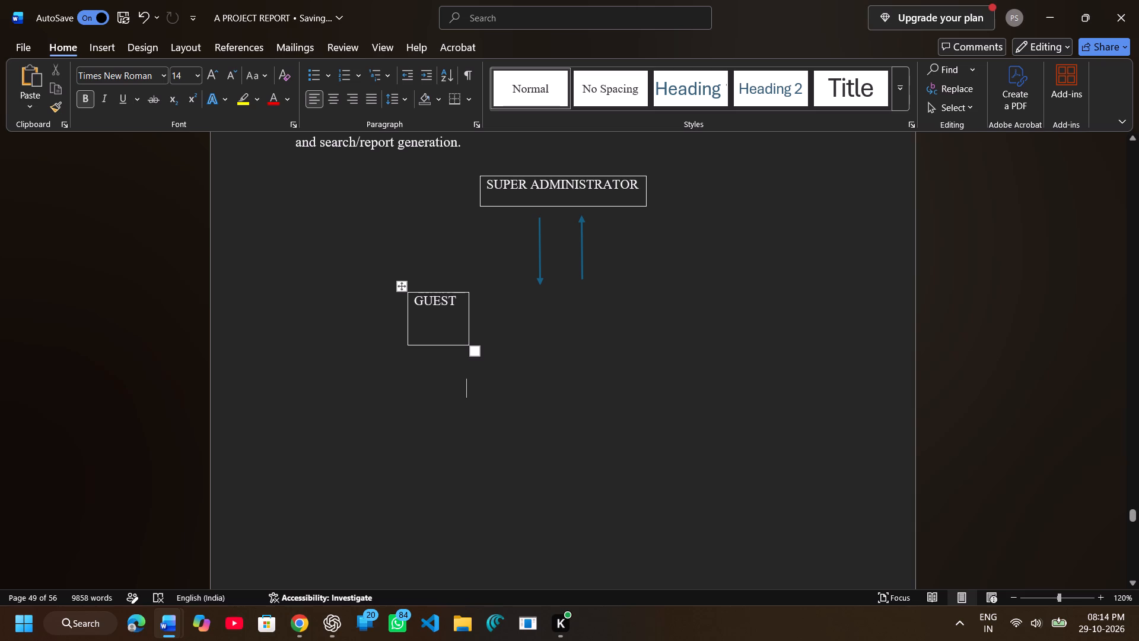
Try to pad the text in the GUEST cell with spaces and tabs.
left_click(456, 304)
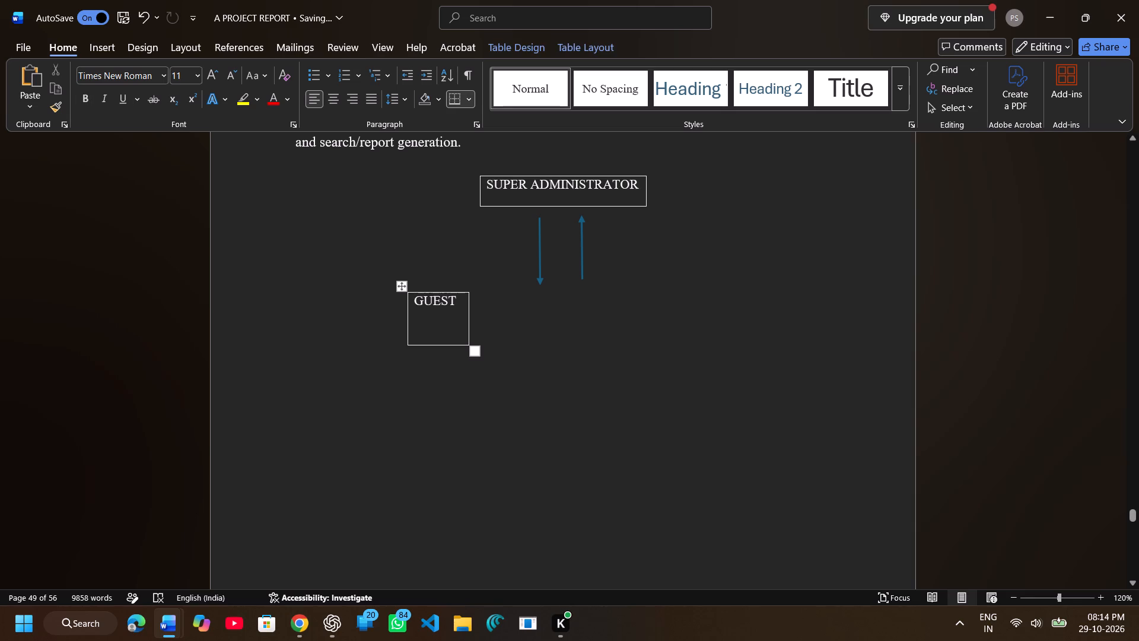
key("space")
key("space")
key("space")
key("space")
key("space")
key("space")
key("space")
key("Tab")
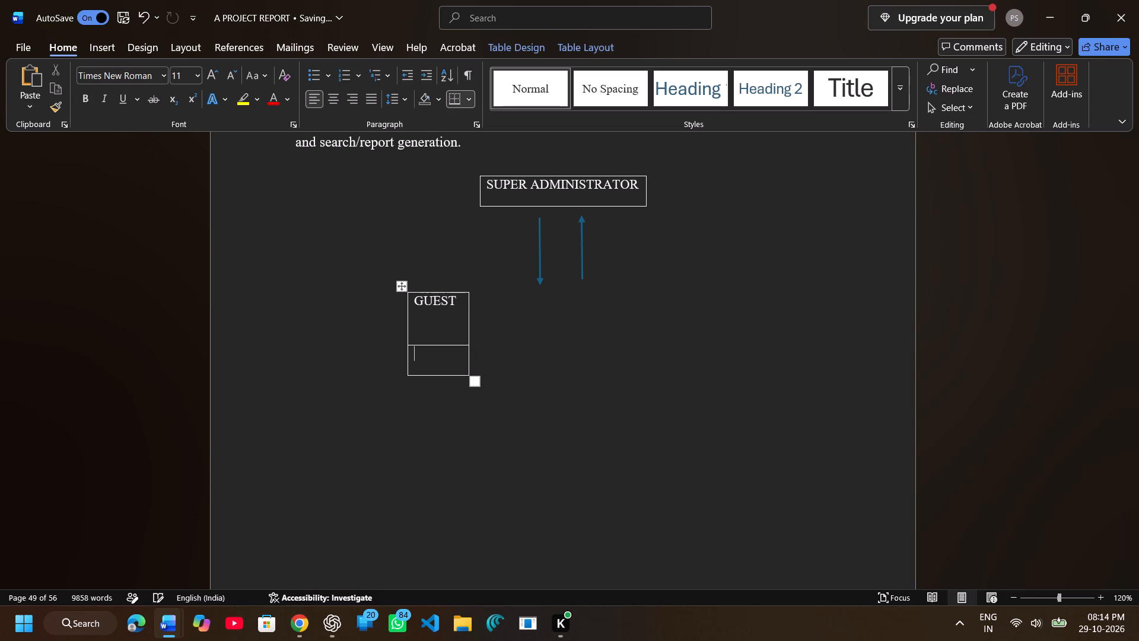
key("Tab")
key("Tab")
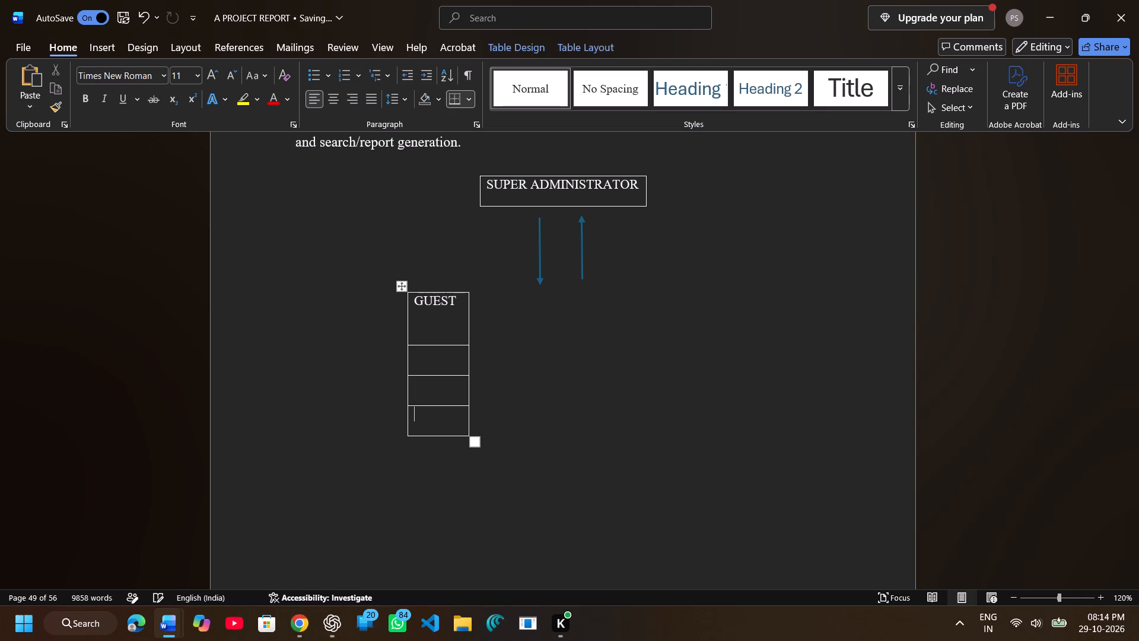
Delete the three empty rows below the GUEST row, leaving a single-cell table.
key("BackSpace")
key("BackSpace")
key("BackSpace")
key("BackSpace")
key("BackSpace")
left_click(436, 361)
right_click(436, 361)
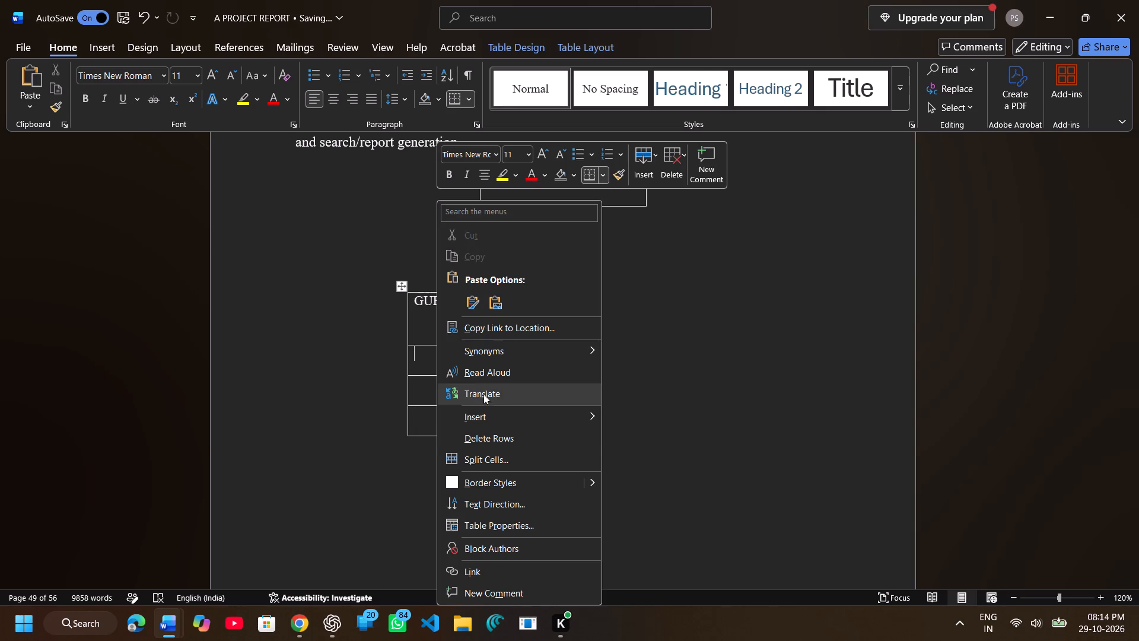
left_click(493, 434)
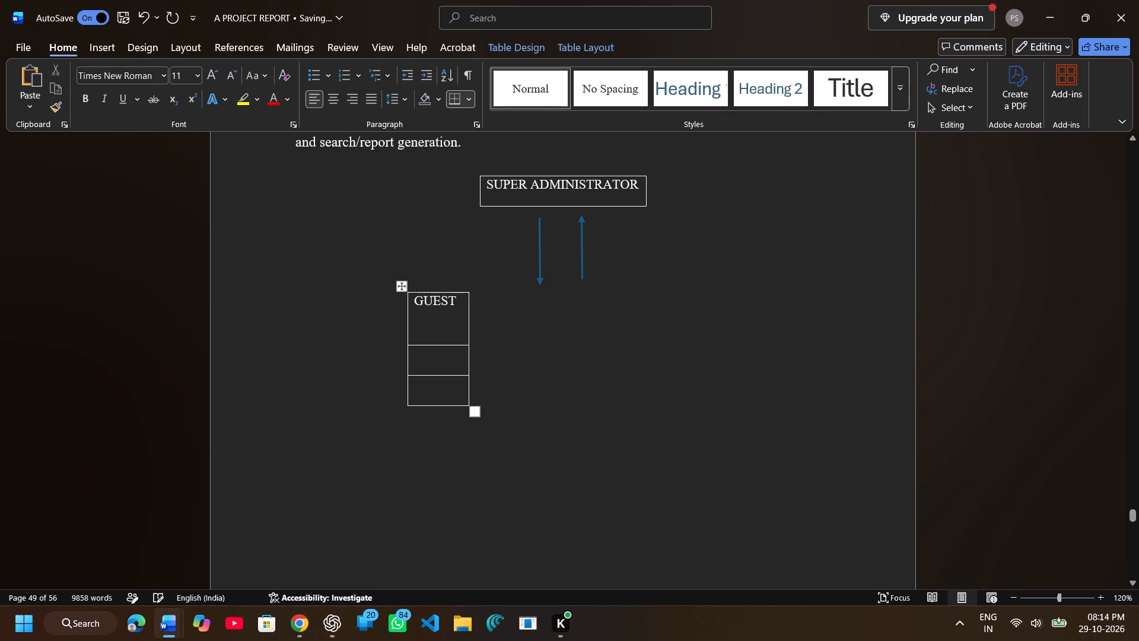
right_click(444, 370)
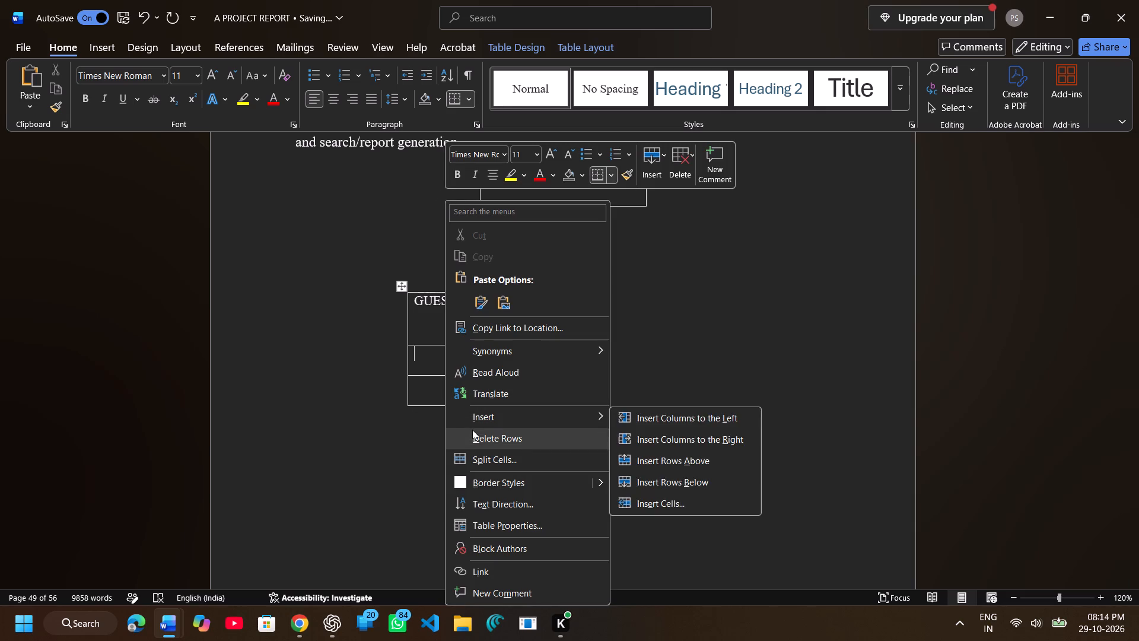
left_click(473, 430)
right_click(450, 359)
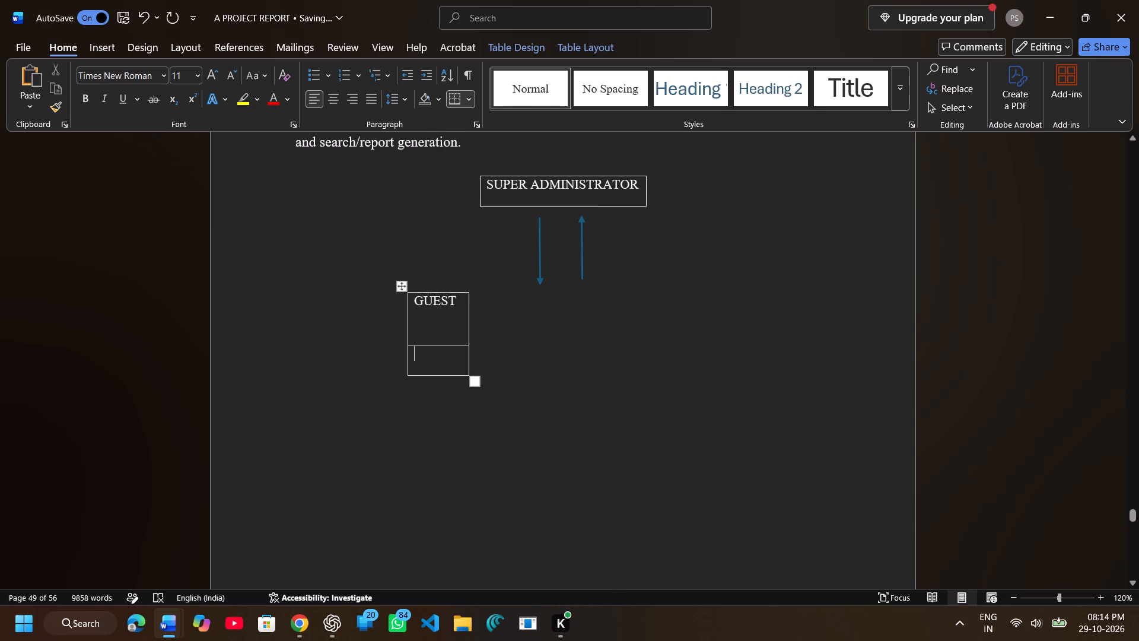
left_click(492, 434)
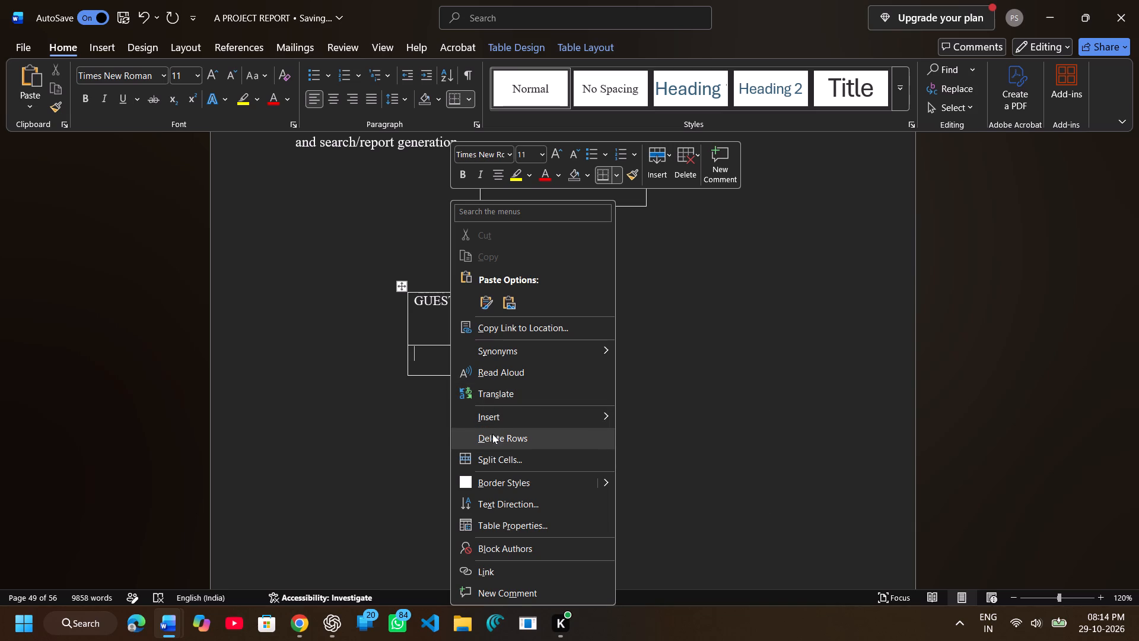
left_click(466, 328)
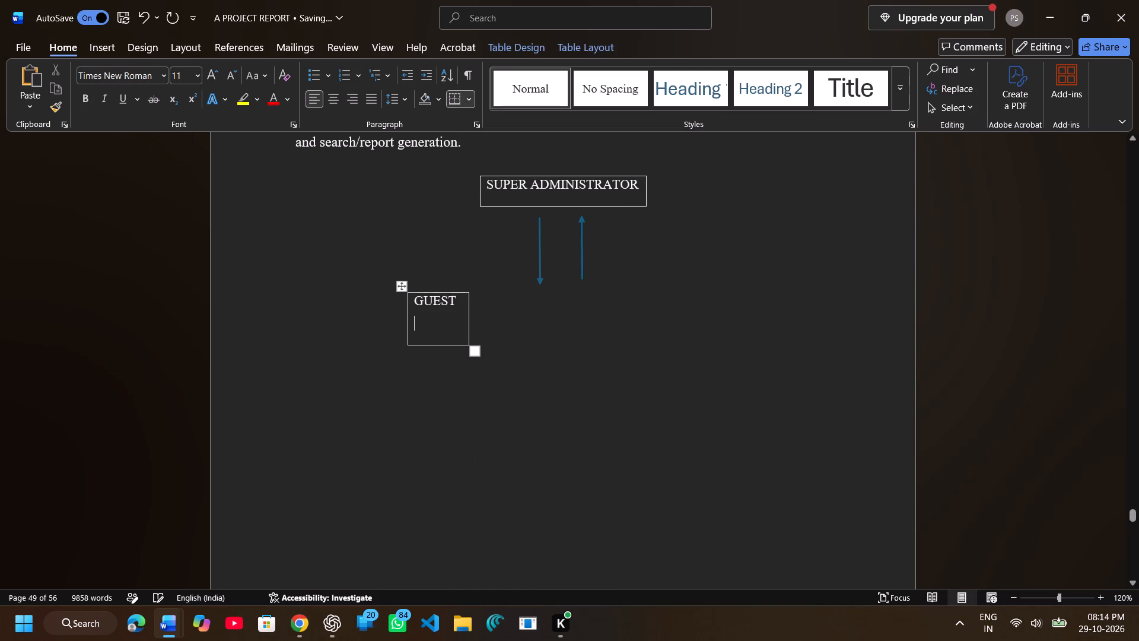
Reposition the GUEST table farther left of the downward arrow, with its top edge just below the arrow's tip.
left_click_drag(401, 285, 445, 287)
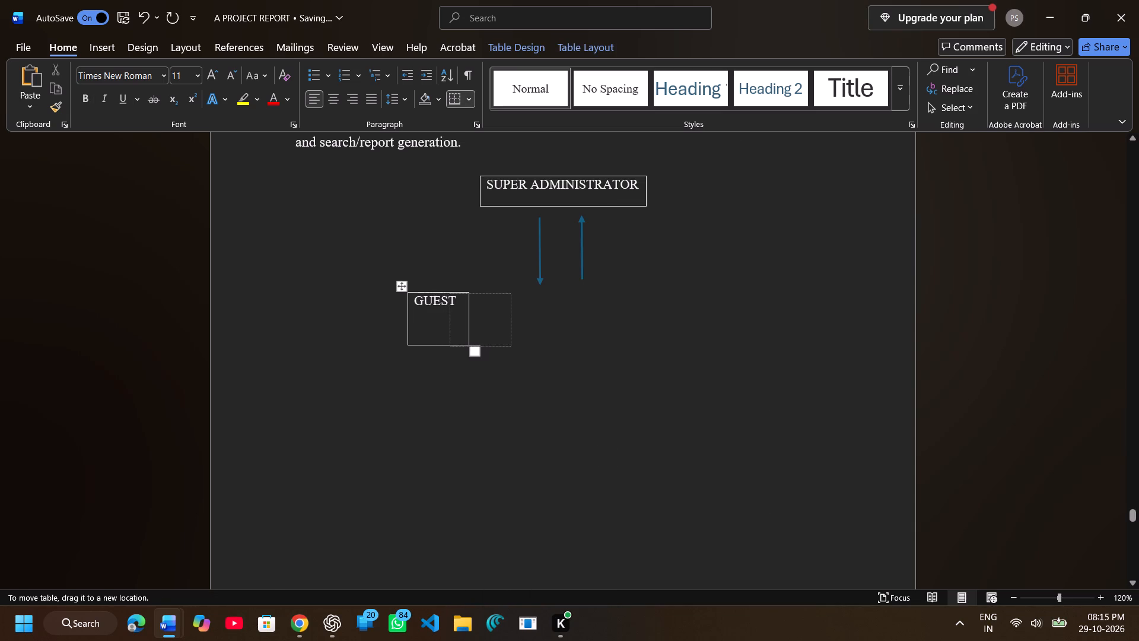
left_click_drag(445, 287, 447, 287)
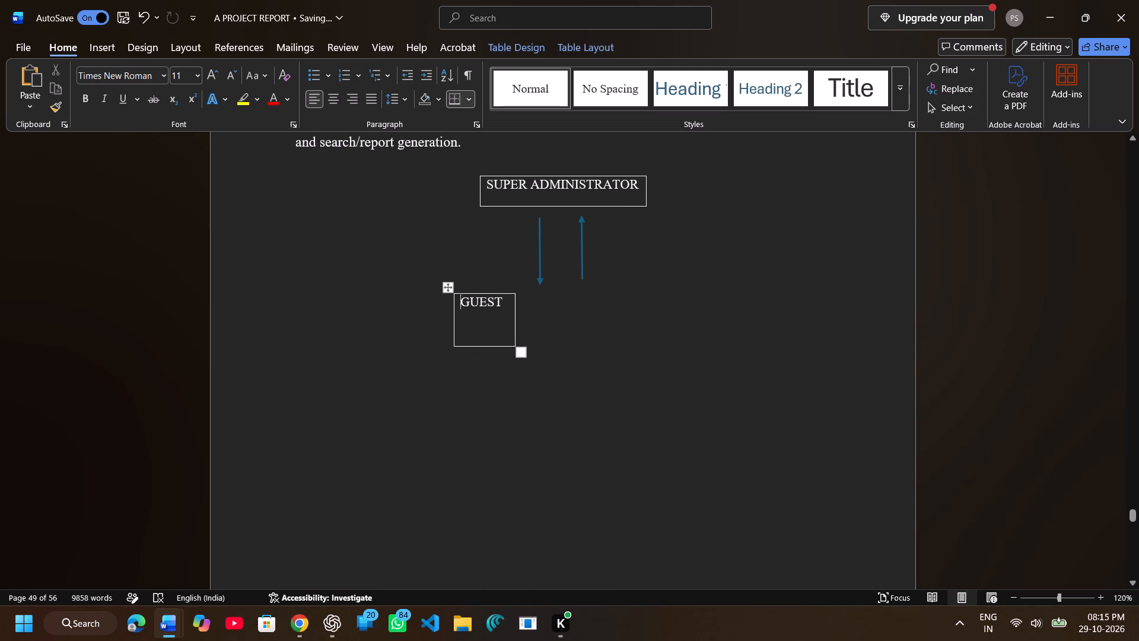
left_click_drag(448, 290, 373, 288)
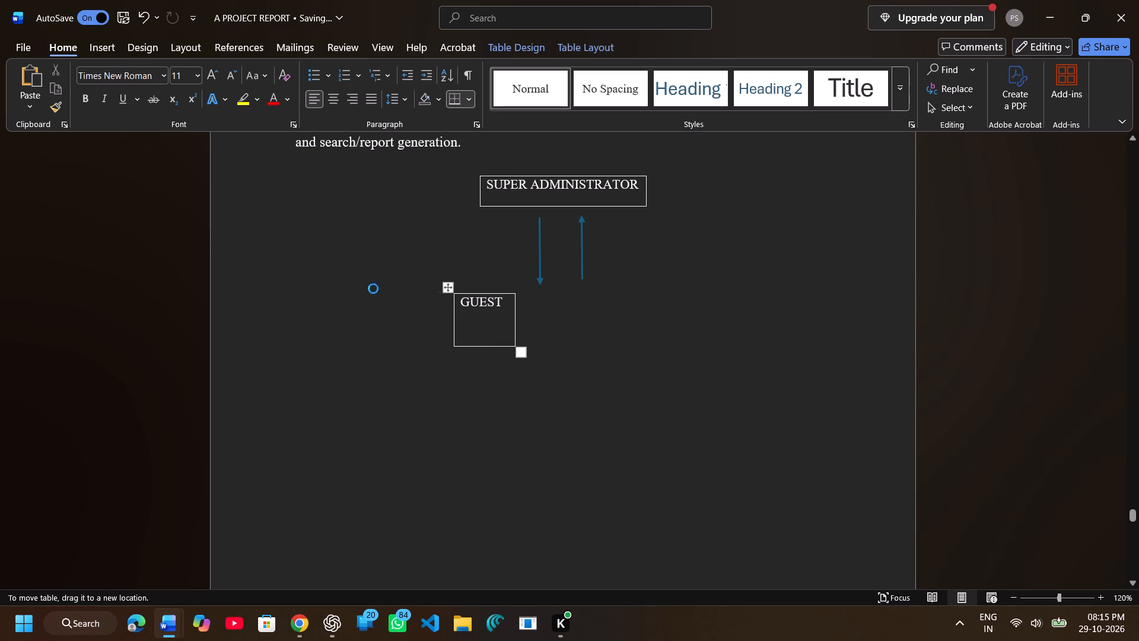
Draw a nearly horizontal right-pointing arrow about 2.5 cm long, starting just right of the GUEST table near its top.
left_click(114, 54)
left_click(193, 81)
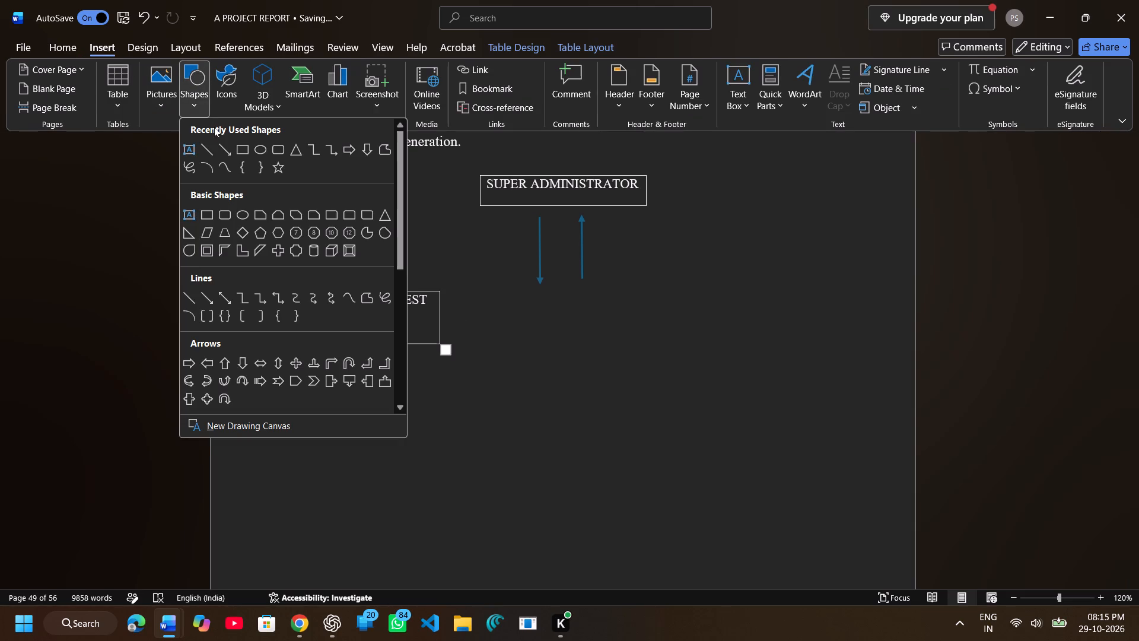
left_click(221, 143)
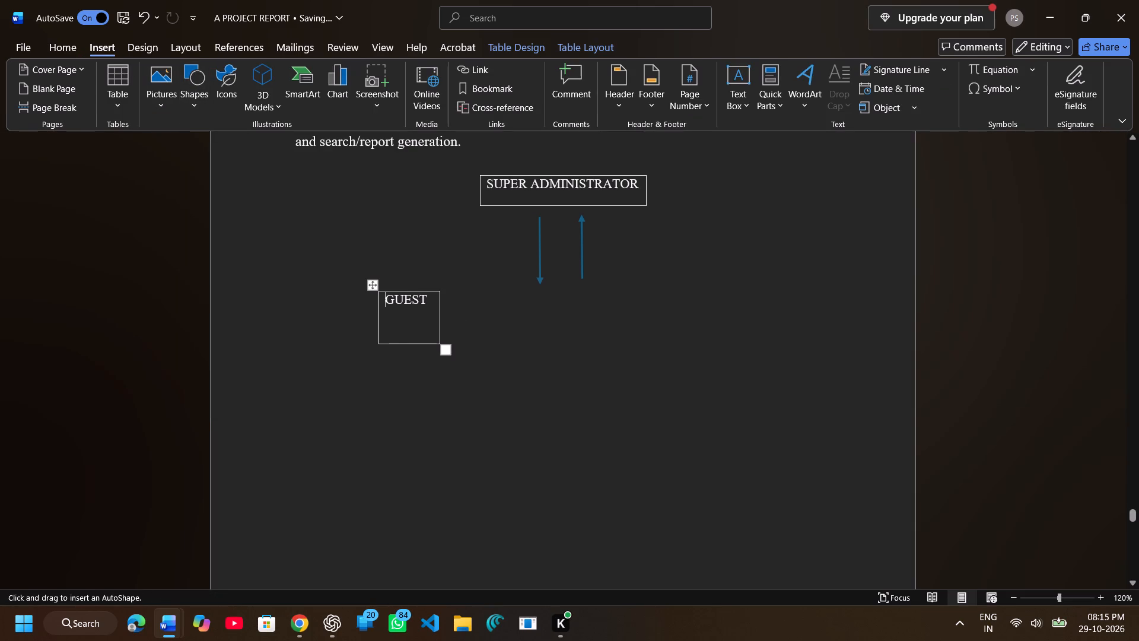
left_click_drag(452, 302, 476, 304)
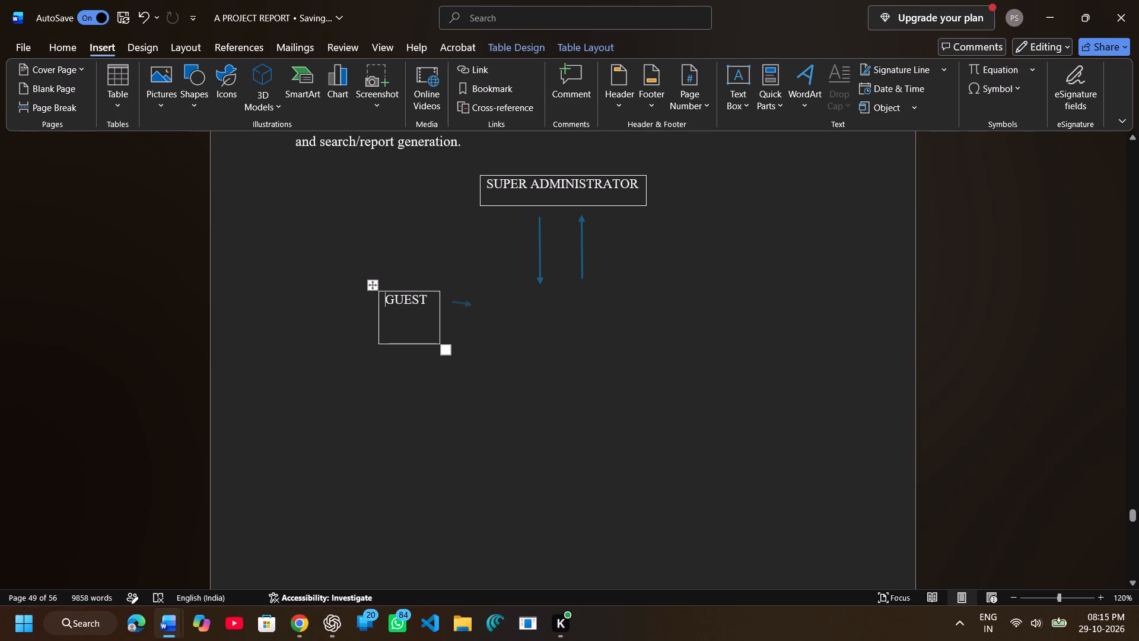
left_click_drag(476, 304, 536, 302)
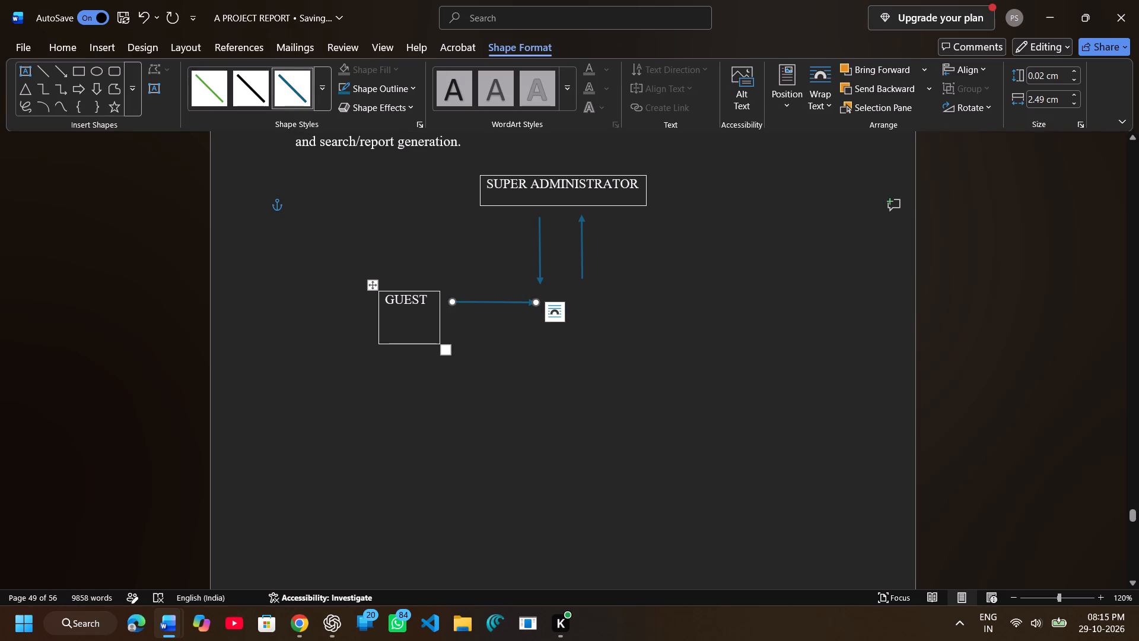
Shift the GUEST table and its right-pointing arrow farther left, keeping a small gap between them.
left_click_drag(374, 287, 325, 283)
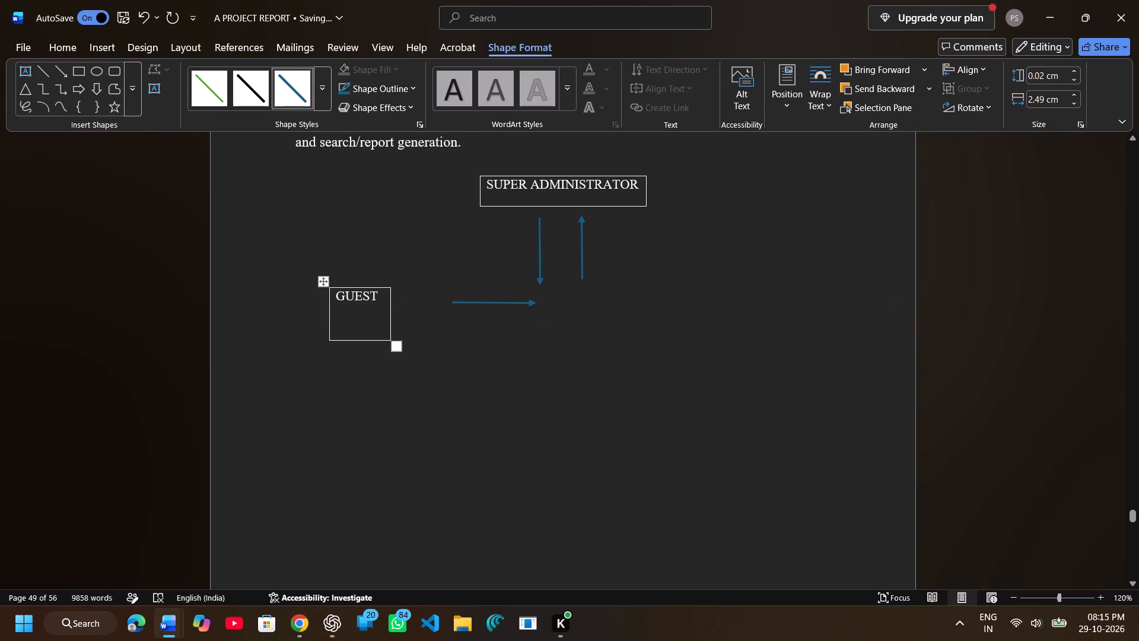
left_click_drag(473, 303, 436, 299)
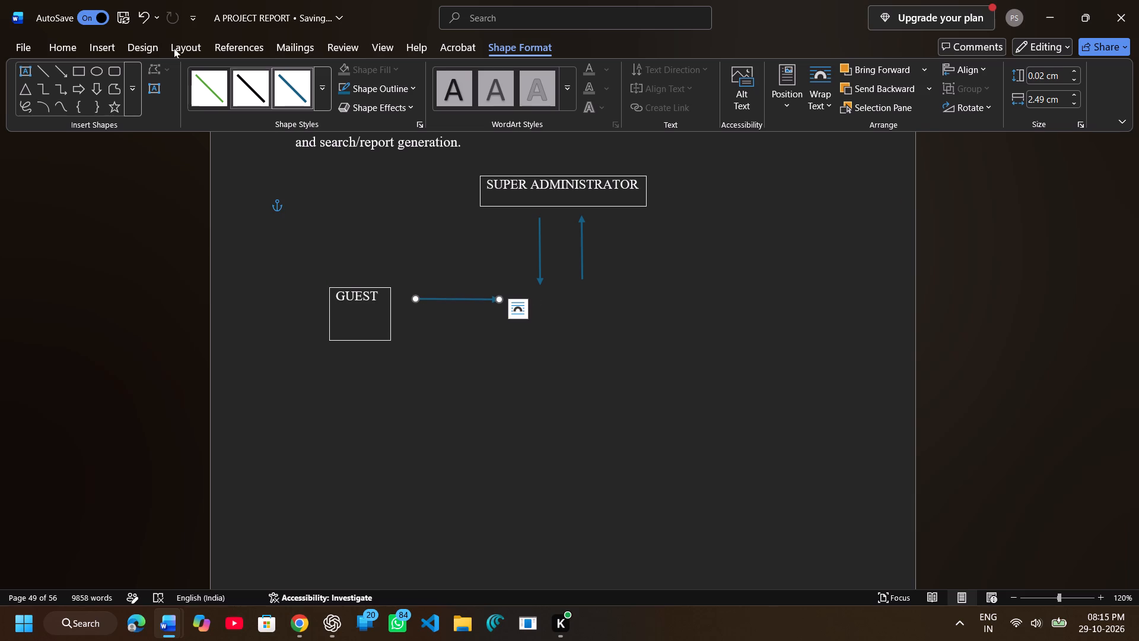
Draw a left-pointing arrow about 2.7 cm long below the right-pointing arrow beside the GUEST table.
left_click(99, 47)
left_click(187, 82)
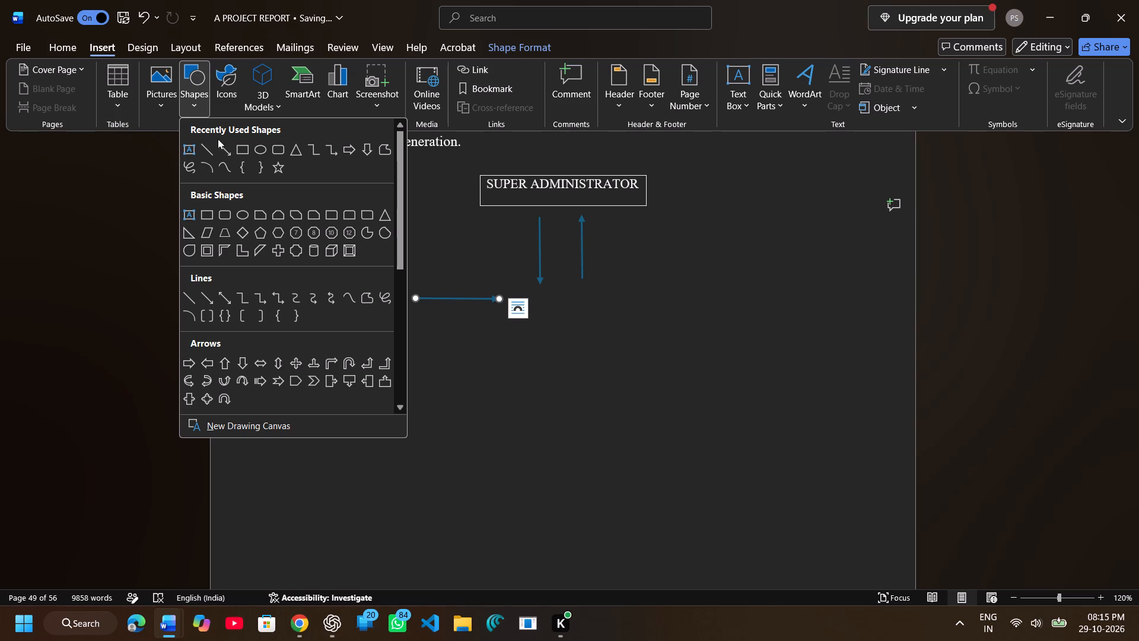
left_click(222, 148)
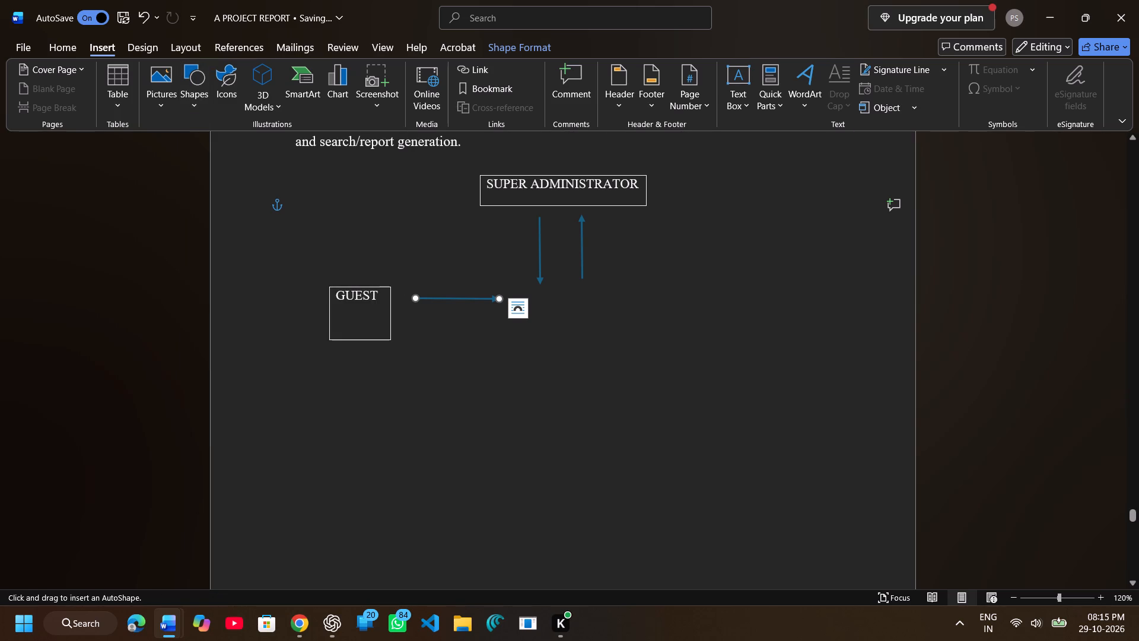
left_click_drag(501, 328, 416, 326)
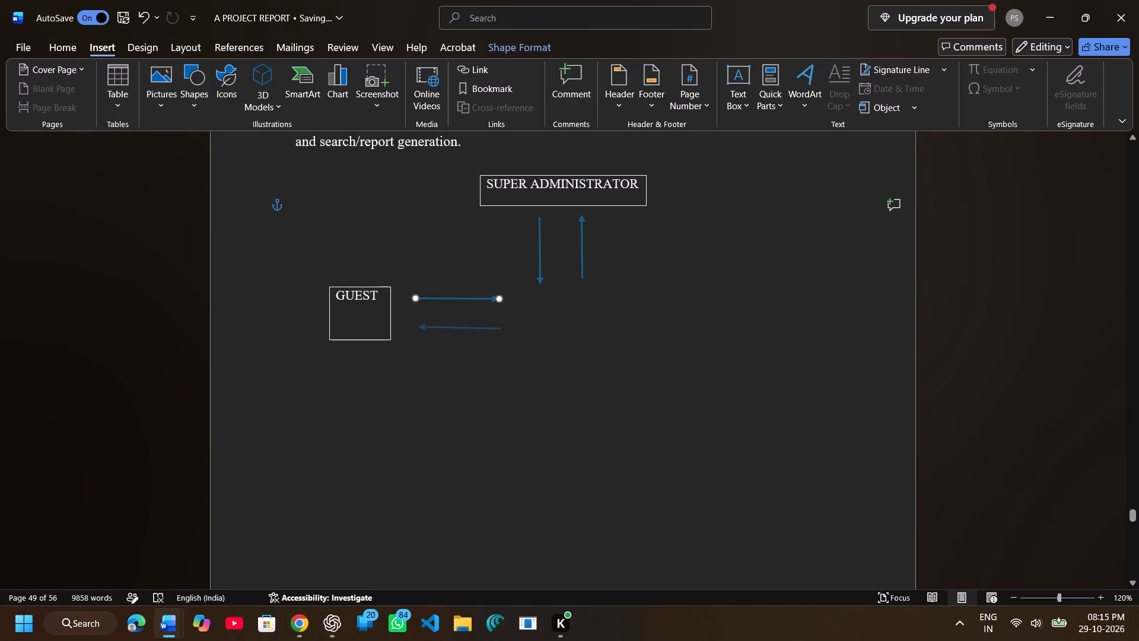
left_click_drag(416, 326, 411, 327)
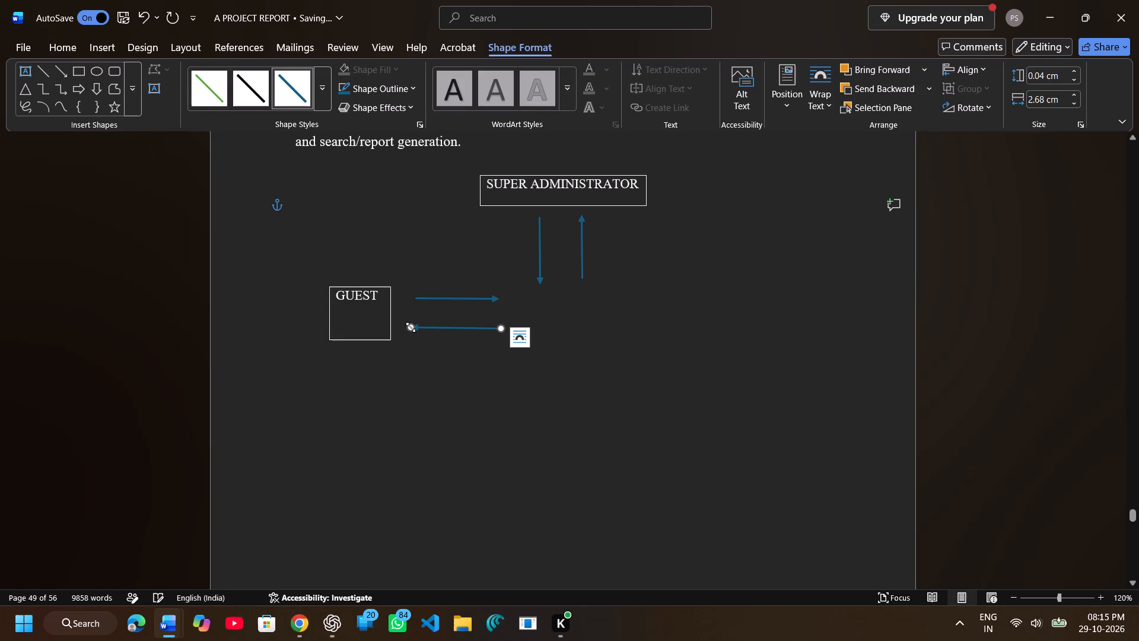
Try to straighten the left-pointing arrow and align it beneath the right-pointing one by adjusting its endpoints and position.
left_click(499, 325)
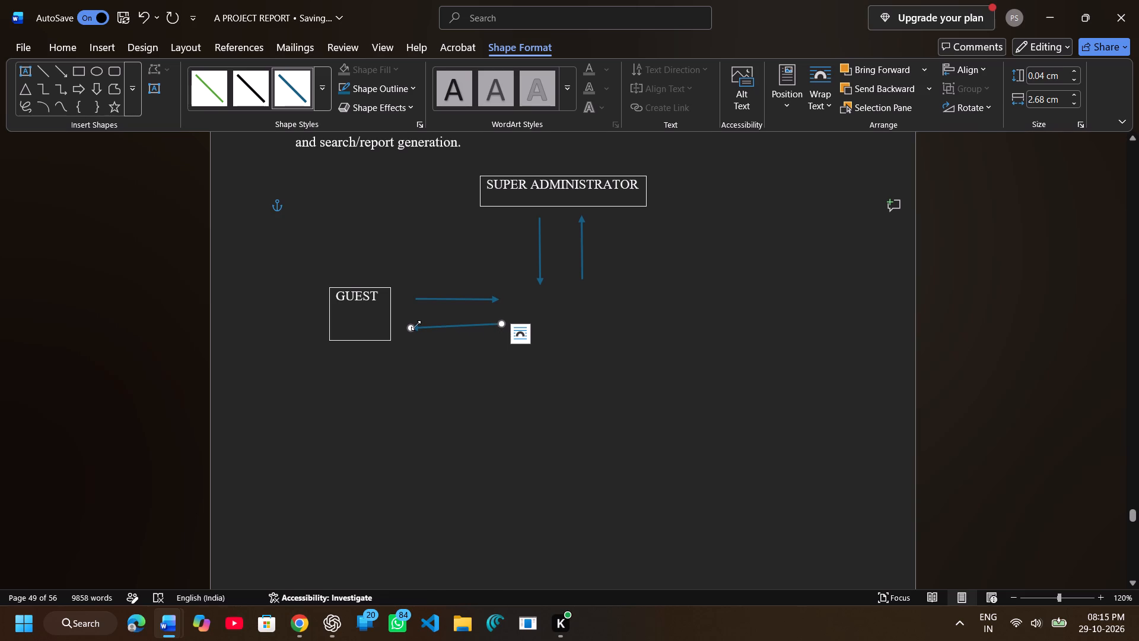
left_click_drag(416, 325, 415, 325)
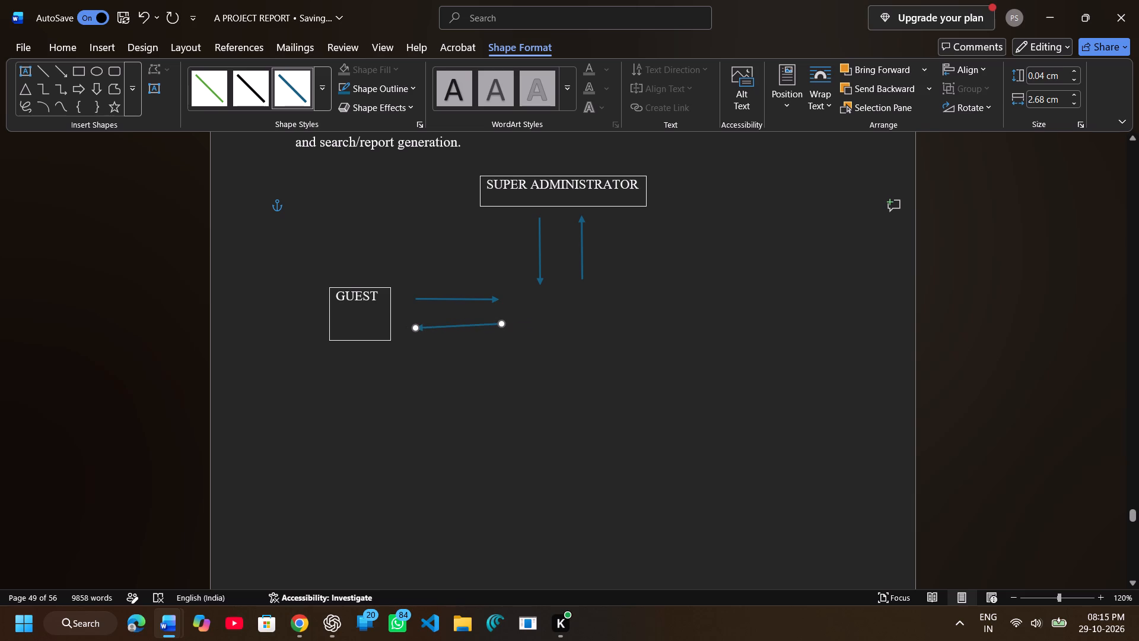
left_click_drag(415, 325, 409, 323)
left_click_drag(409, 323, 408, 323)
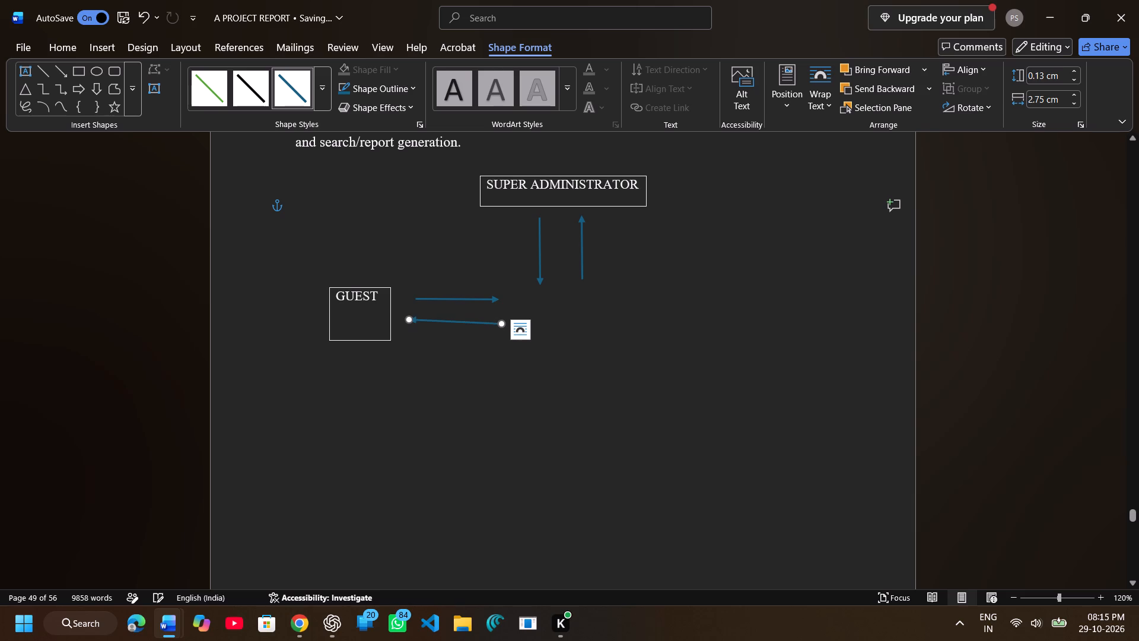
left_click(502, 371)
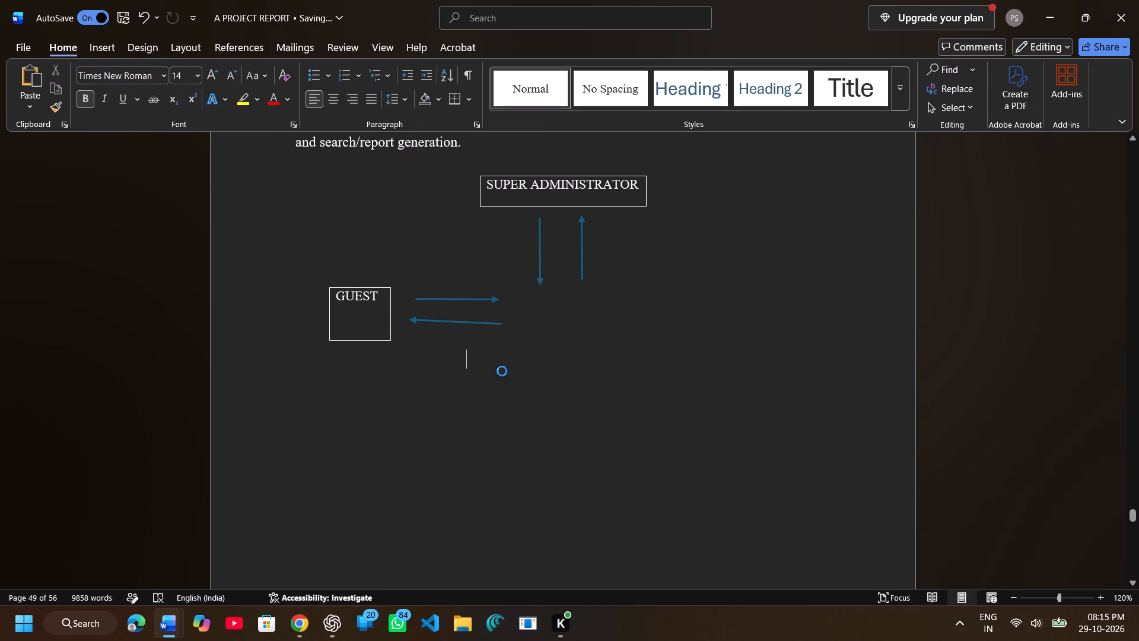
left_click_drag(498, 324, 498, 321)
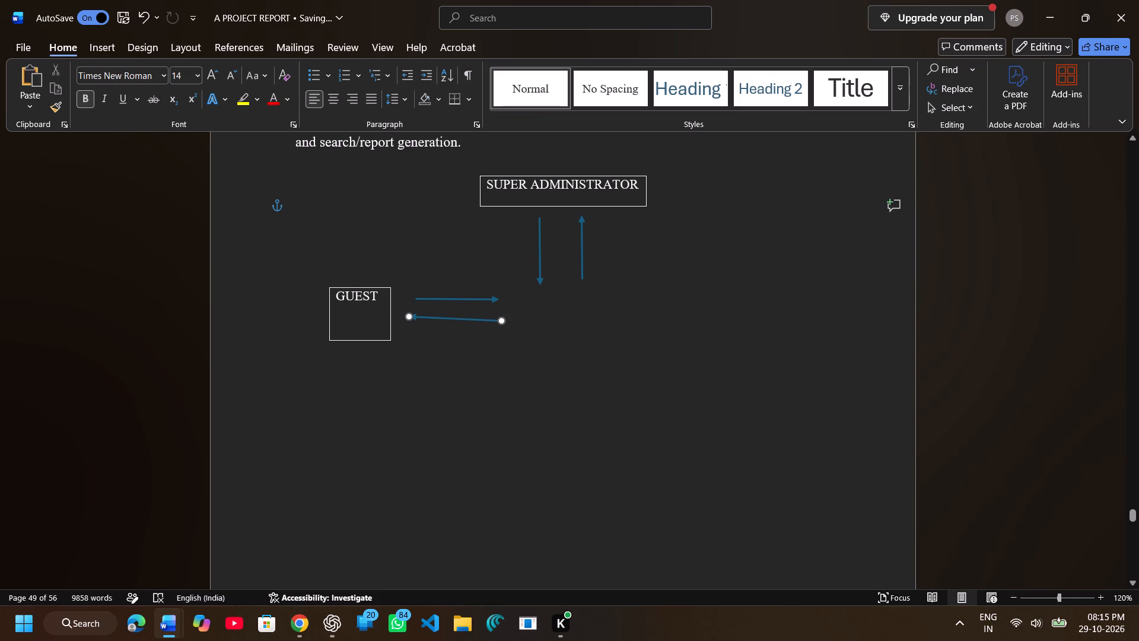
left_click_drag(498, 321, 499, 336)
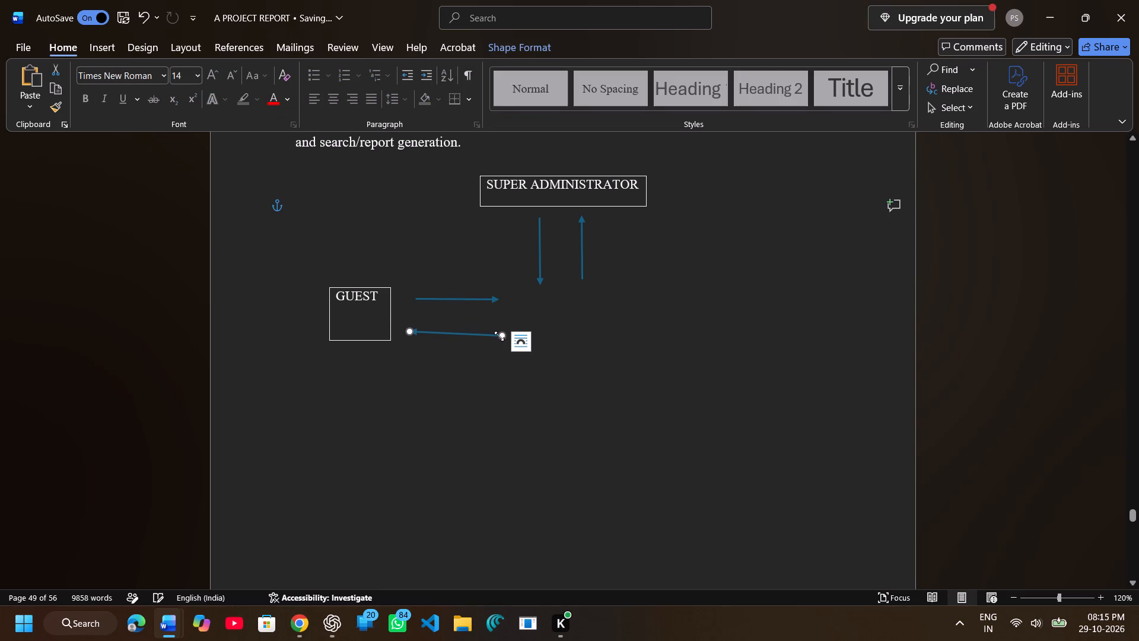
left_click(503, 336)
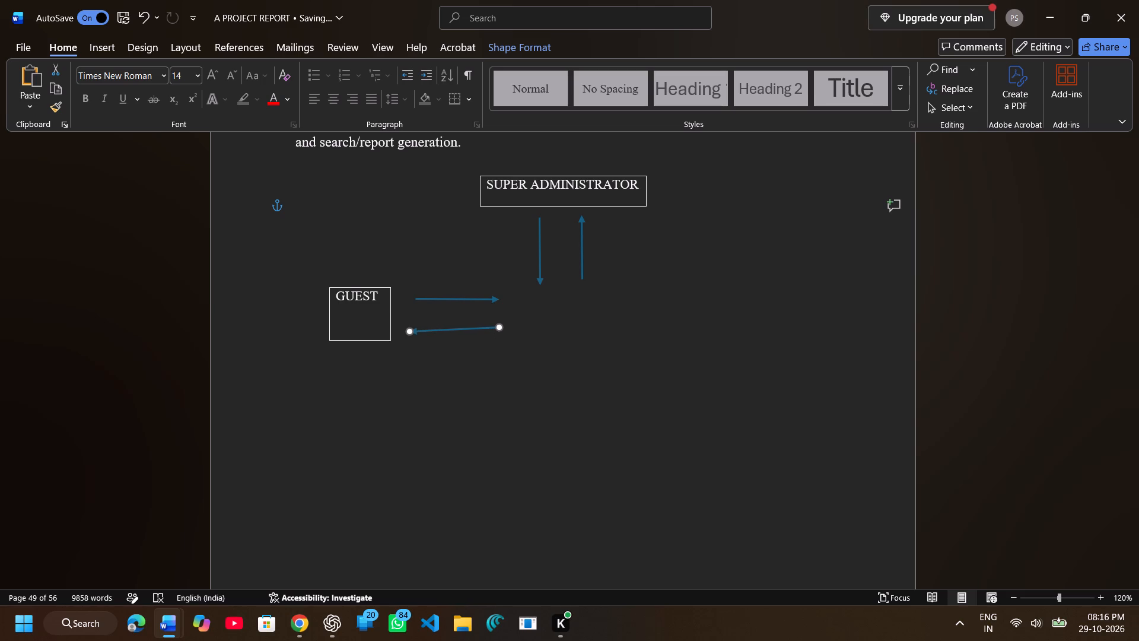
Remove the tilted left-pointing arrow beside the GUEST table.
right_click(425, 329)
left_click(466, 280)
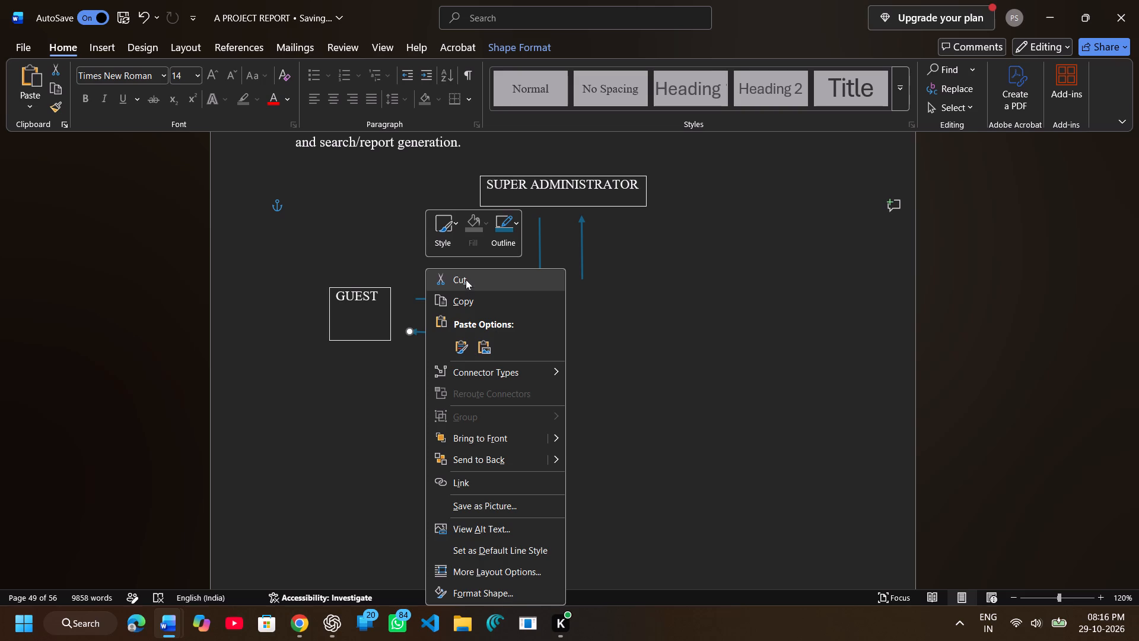
Draw a nearly horizontal left-pointing arrow toward the GUEST table, just below the right-pointing arrow and about as long.
left_click(115, 42)
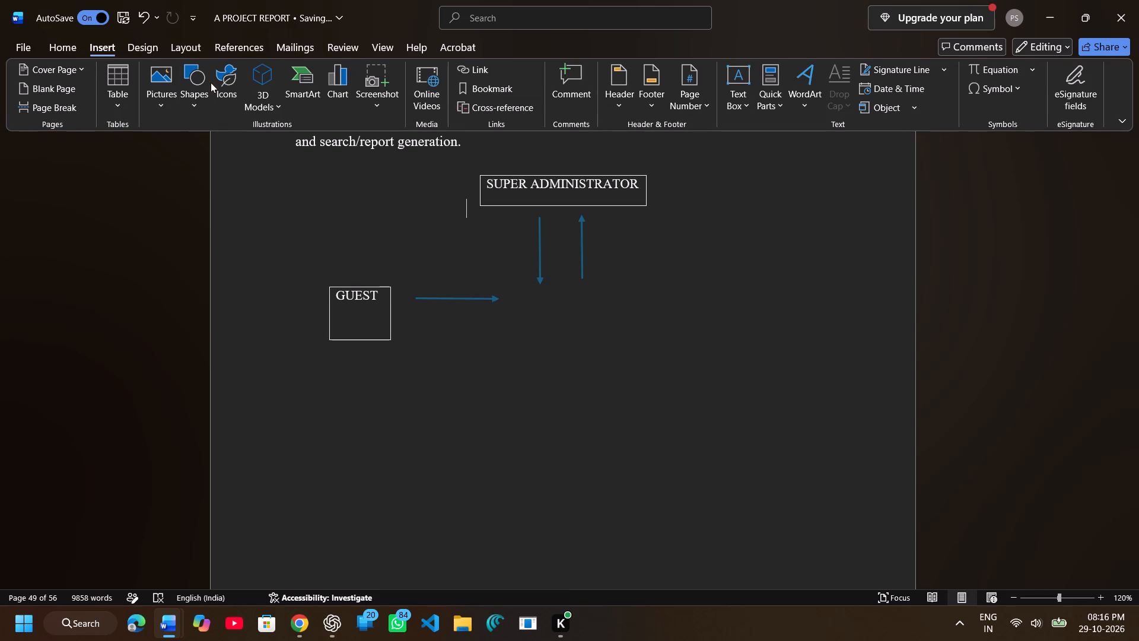
left_click_drag(211, 82, 192, 83)
left_click(192, 83)
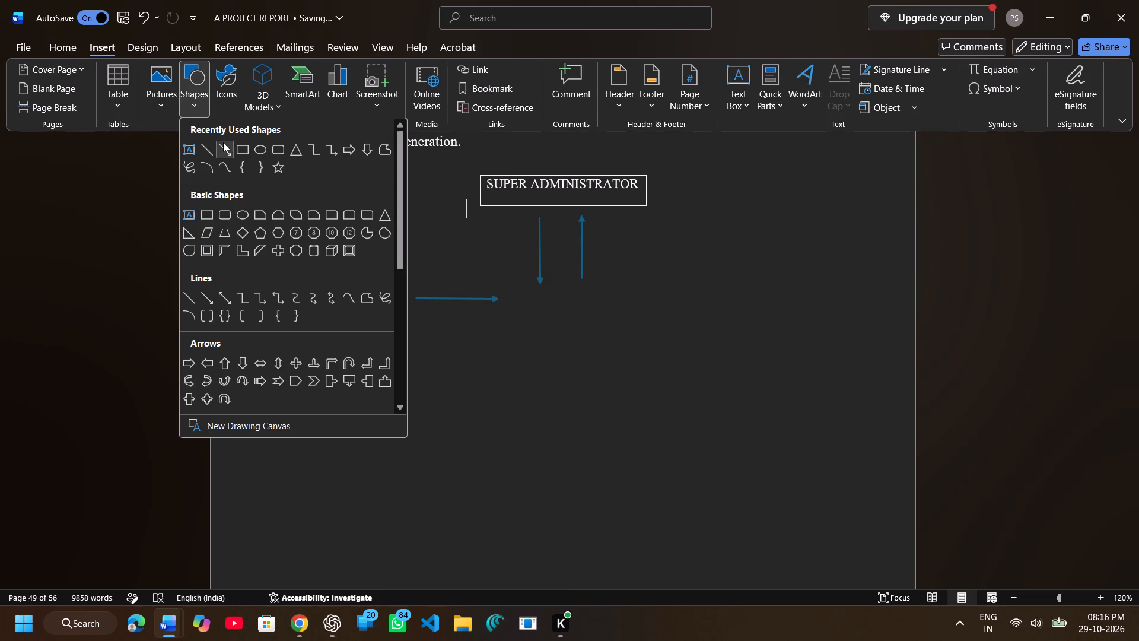
left_click(223, 142)
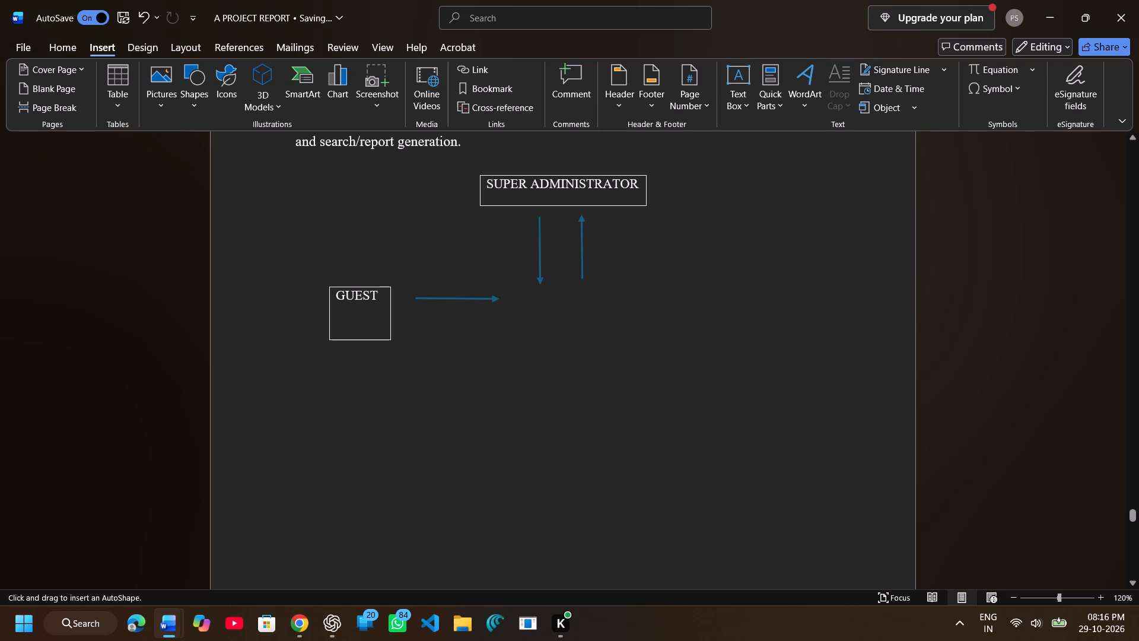
left_click_drag(497, 322, 412, 323)
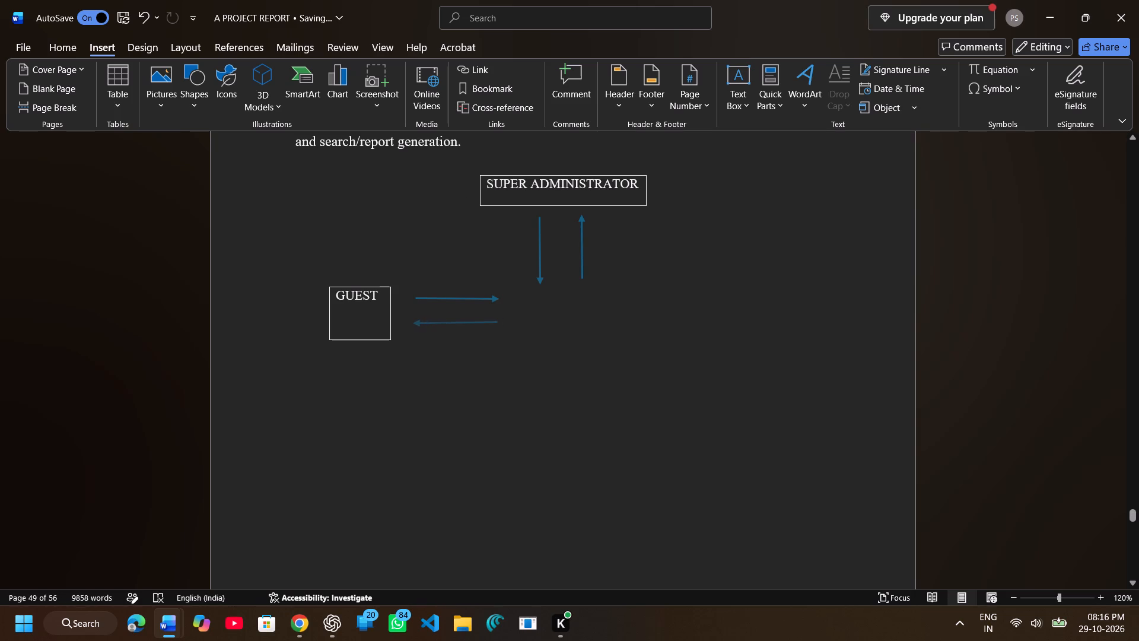
left_click_drag(412, 323, 408, 321)
left_click_drag(408, 321, 409, 321)
left_click(568, 313)
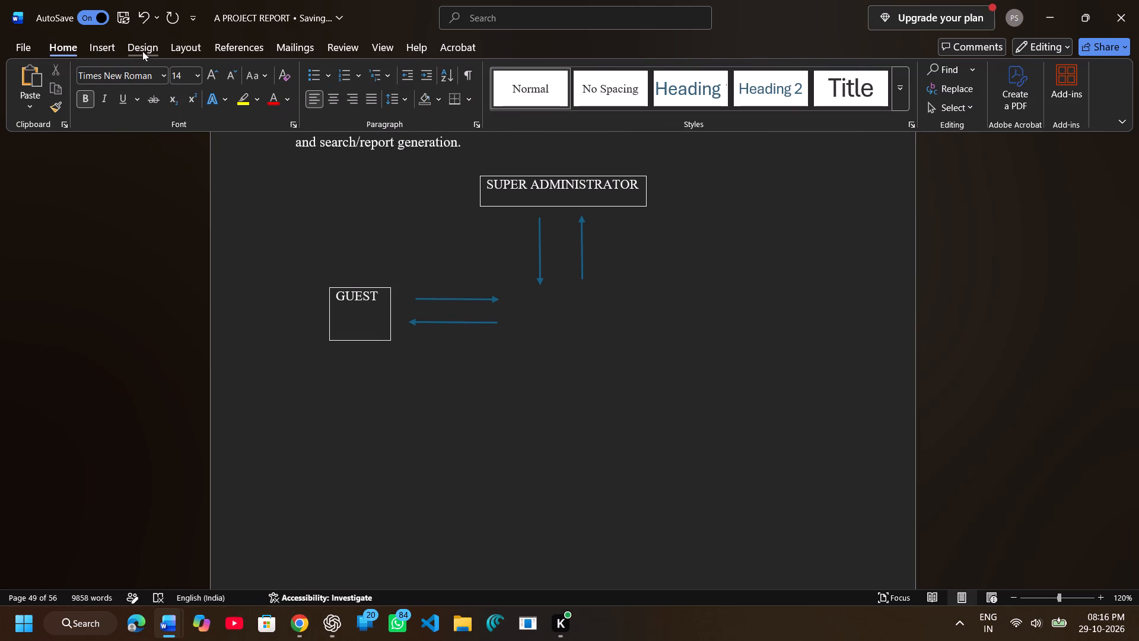
Draw an oval about 6.95 cm wide and 6.35 cm high, placed just below the two vertical arrows.
left_click(104, 49)
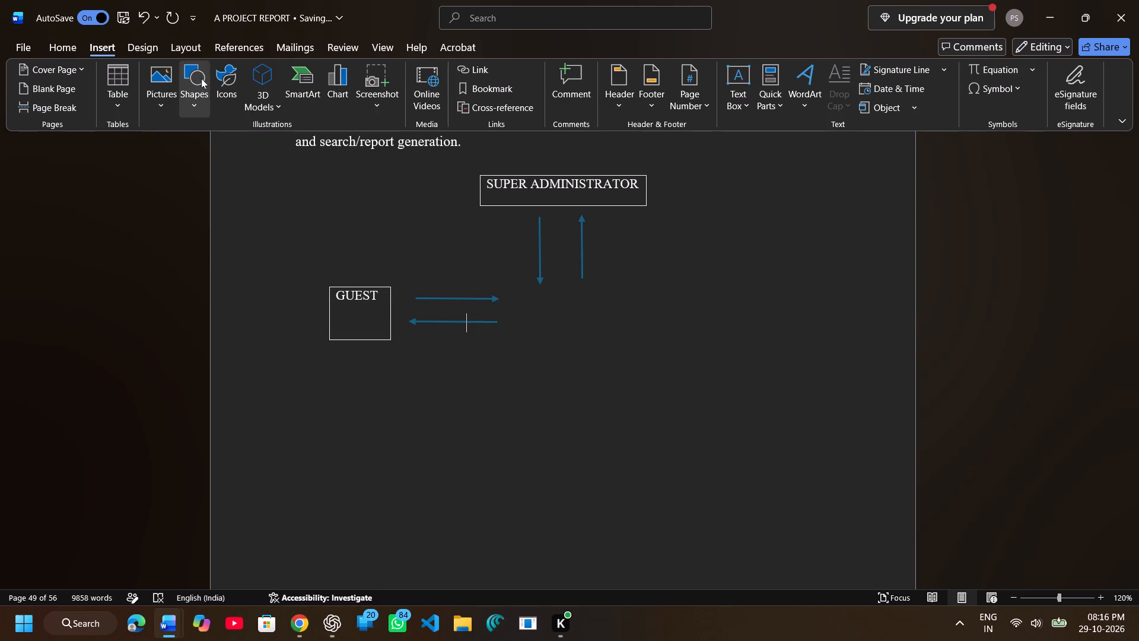
left_click(199, 76)
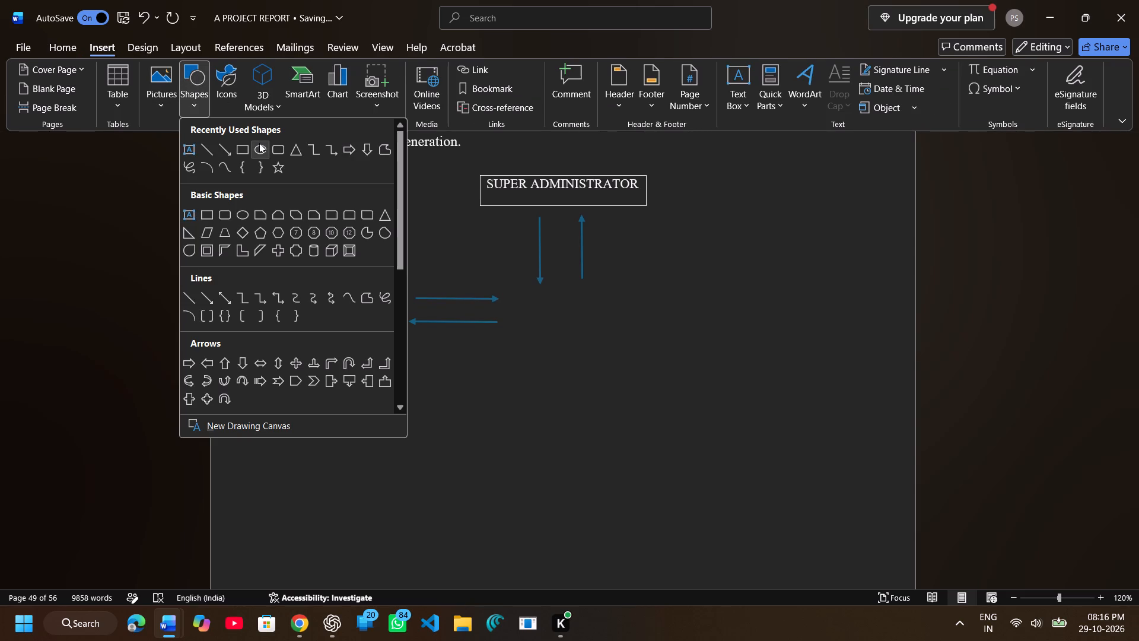
left_click(259, 144)
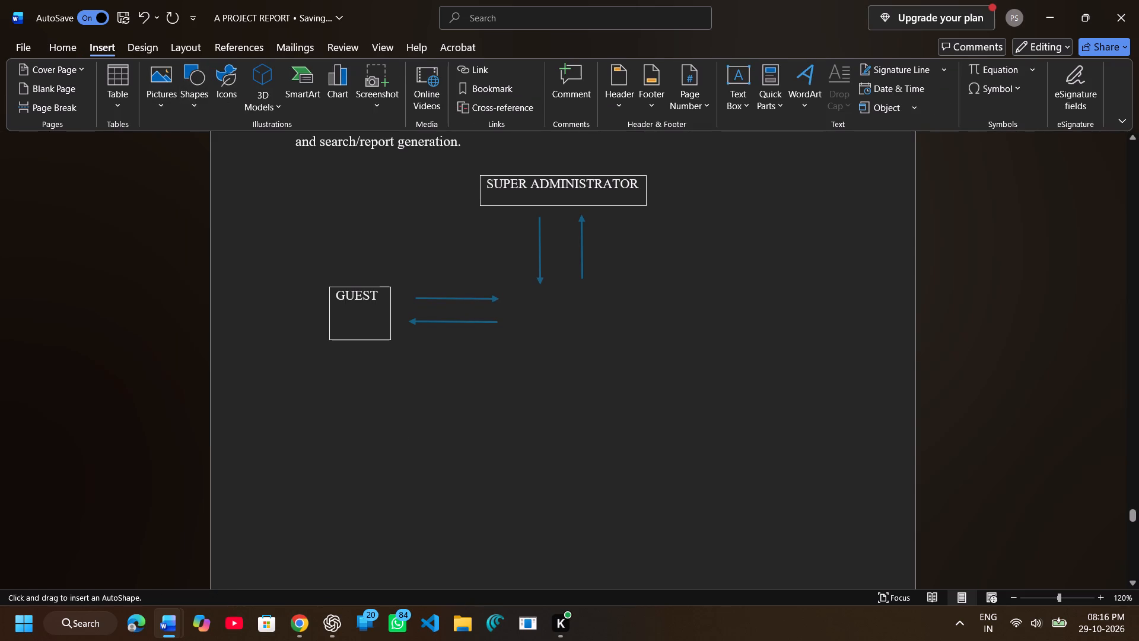
left_click_drag(536, 293, 740, 499)
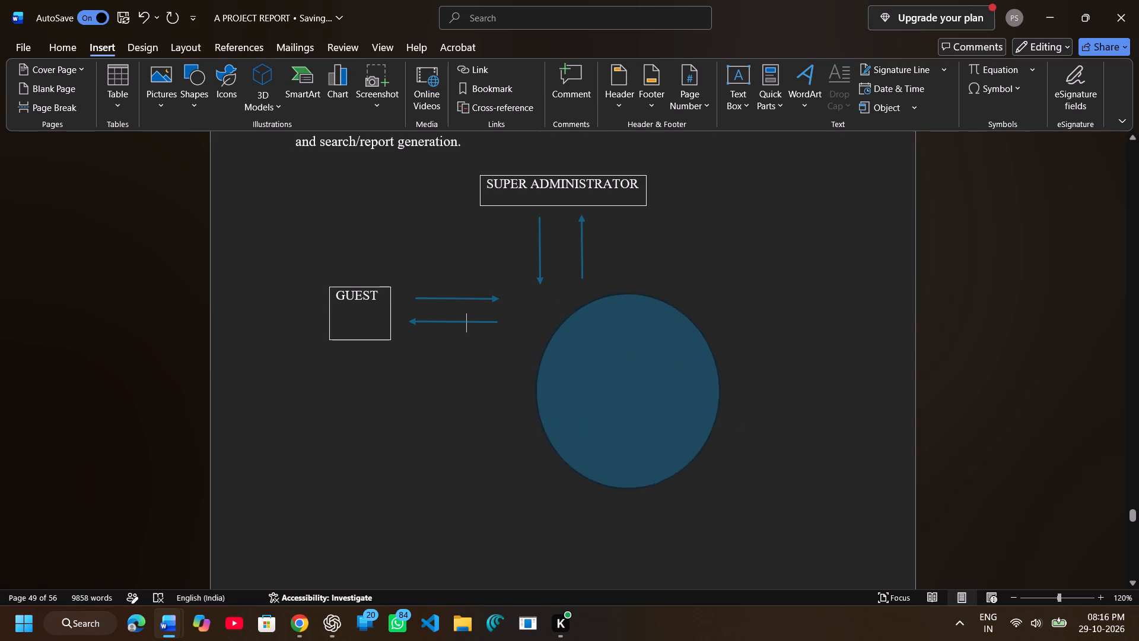
left_click_drag(740, 499, 771, 506)
left_click_drag(658, 385, 613, 364)
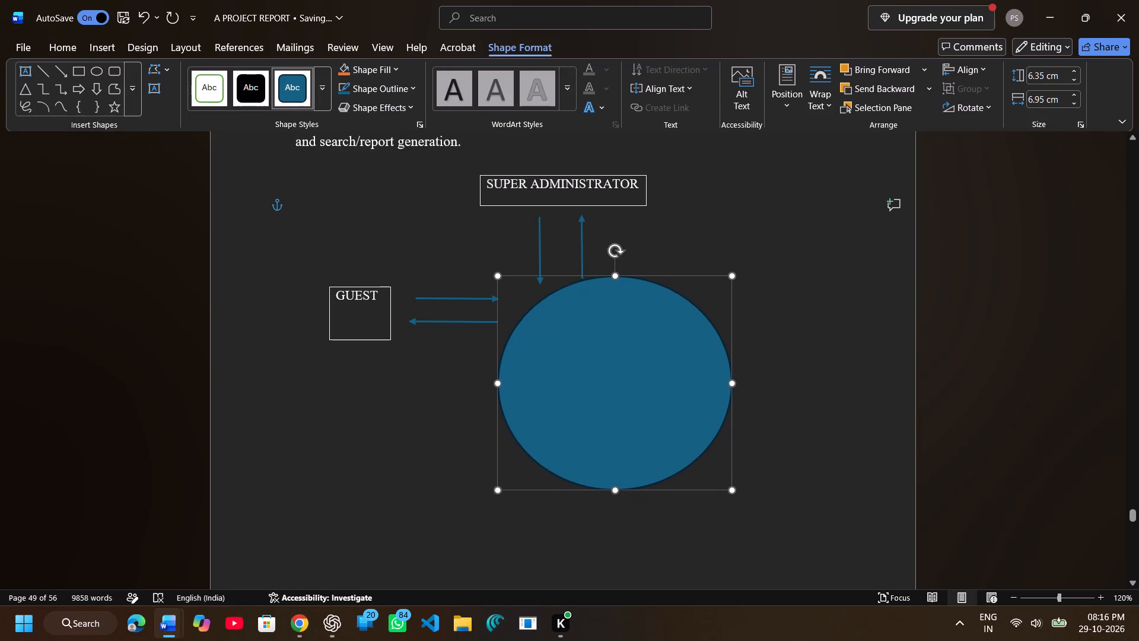
left_click_drag(613, 364, 589, 378)
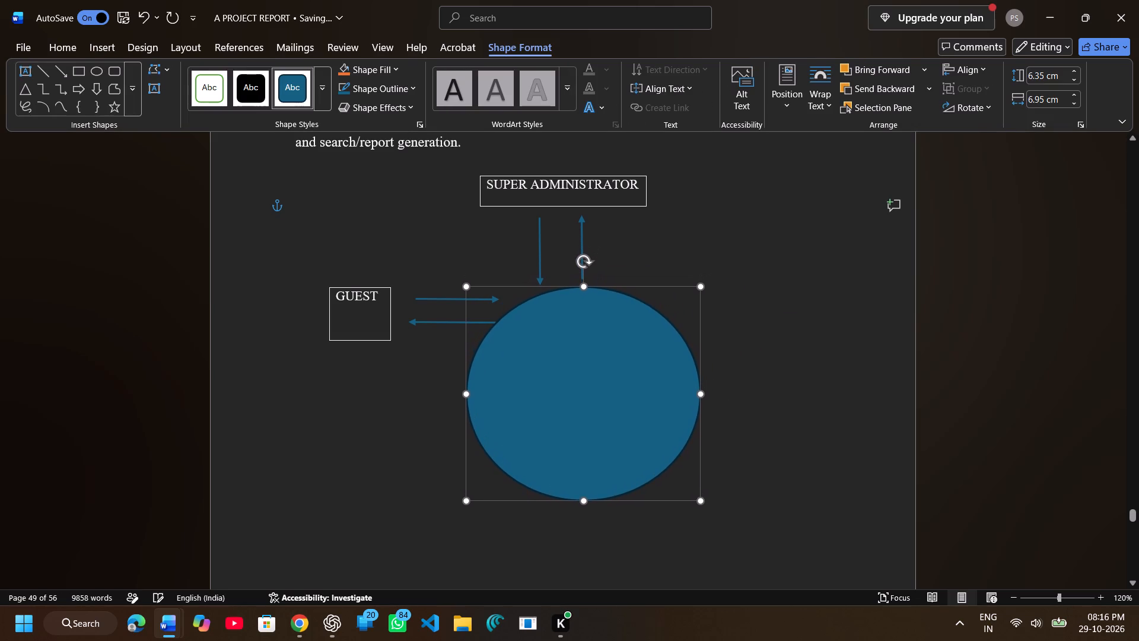
Shrink the oval to about 3.93 cm wide by 4.9 cm high and center it below the vertical arrows, touching the GUEST arrows' ends.
left_click_drag(701, 498, 662, 466)
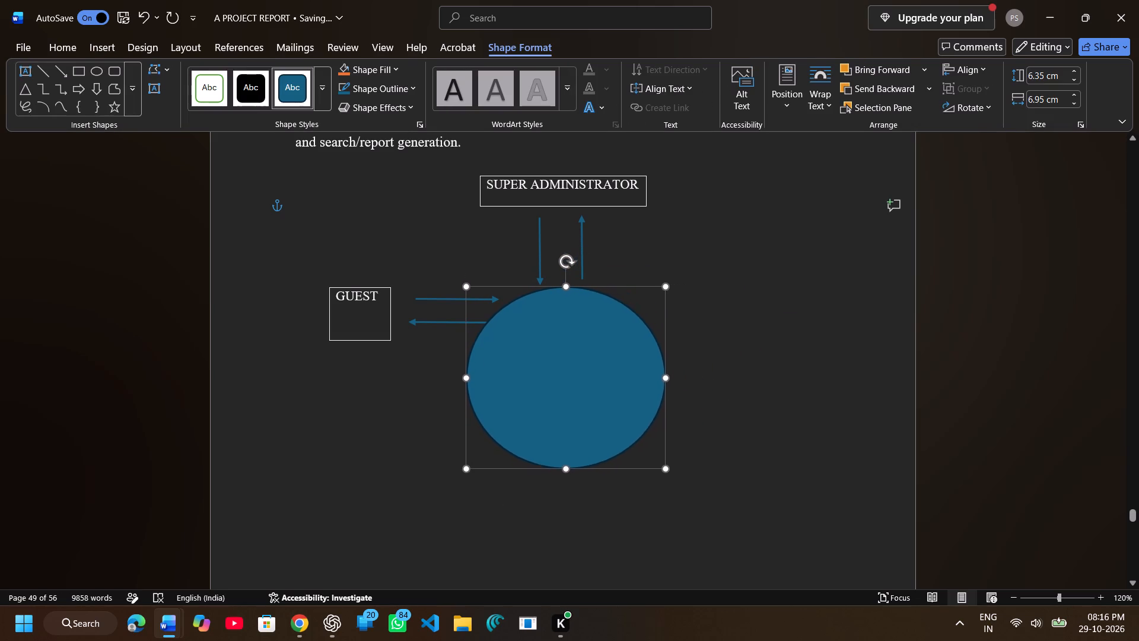
left_click_drag(662, 466, 647, 452)
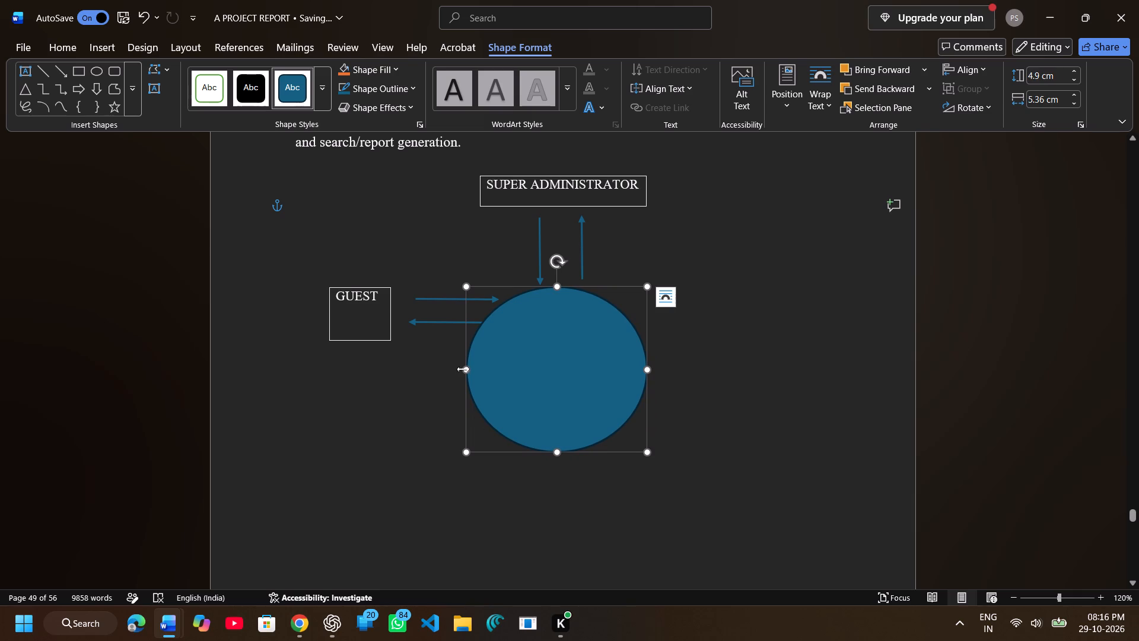
left_click_drag(463, 369, 505, 368)
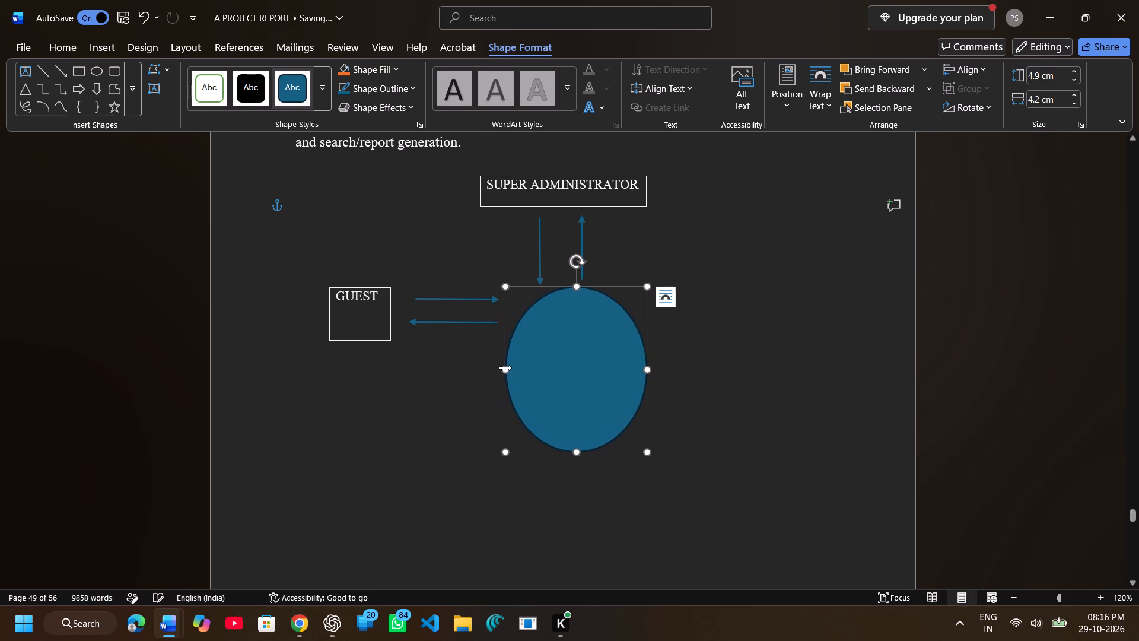
left_click_drag(649, 368, 638, 368)
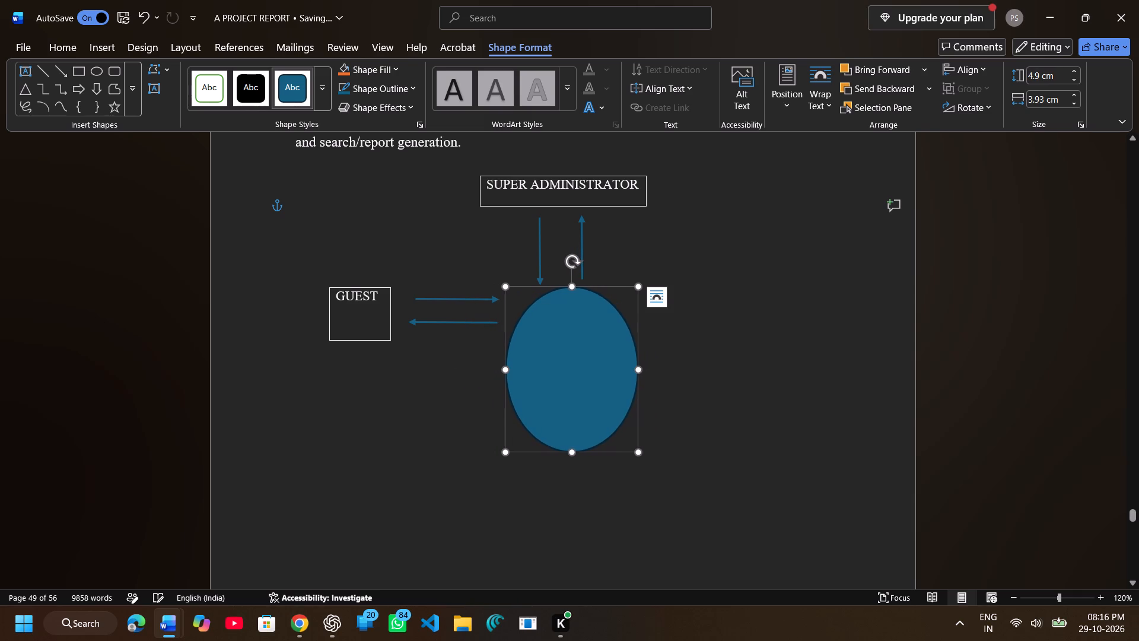
left_click_drag(591, 357, 580, 358)
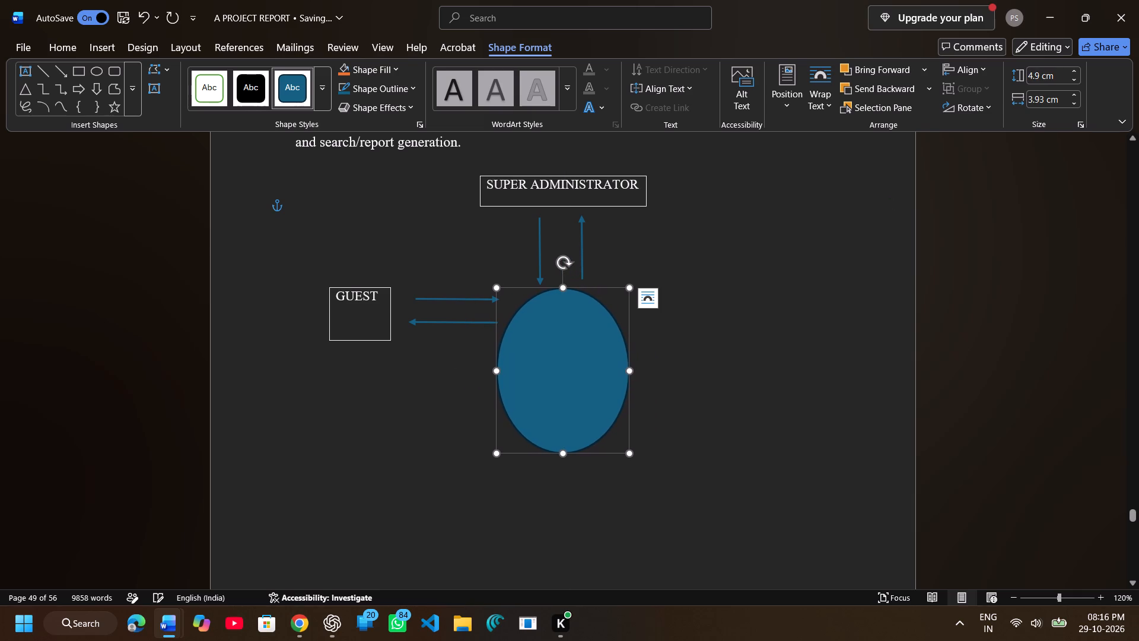
left_click(556, 341)
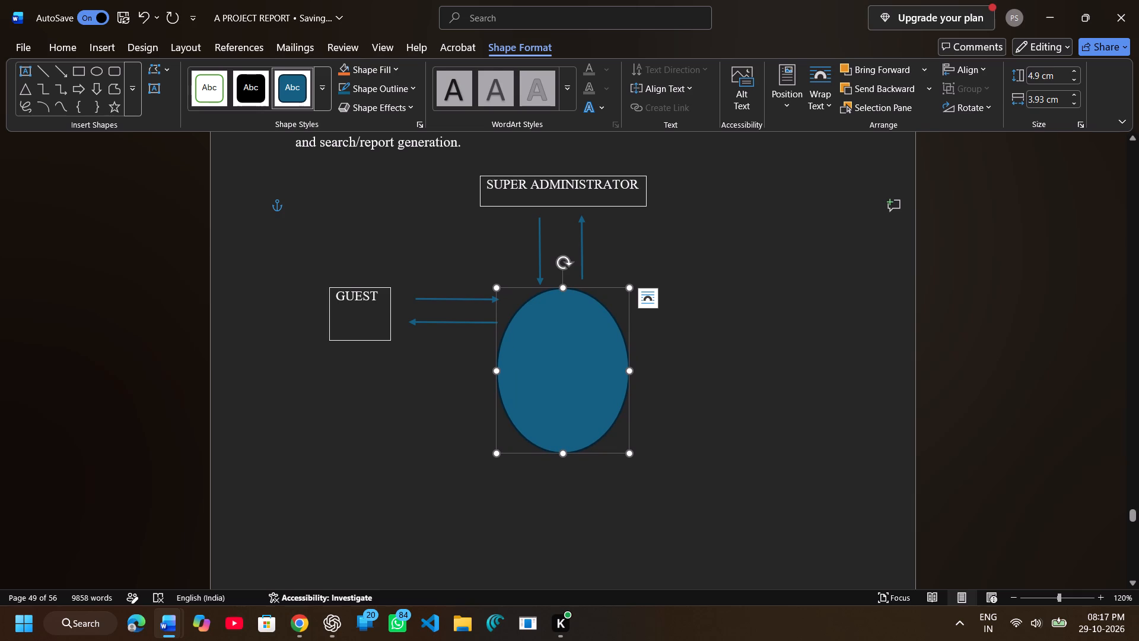
left_click(691, 344)
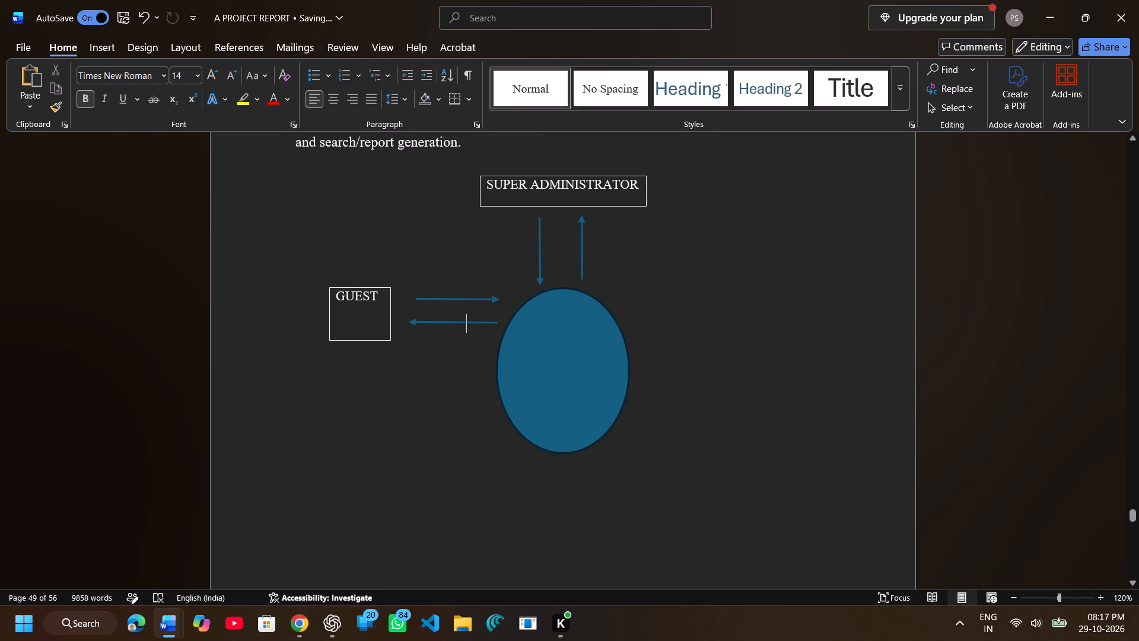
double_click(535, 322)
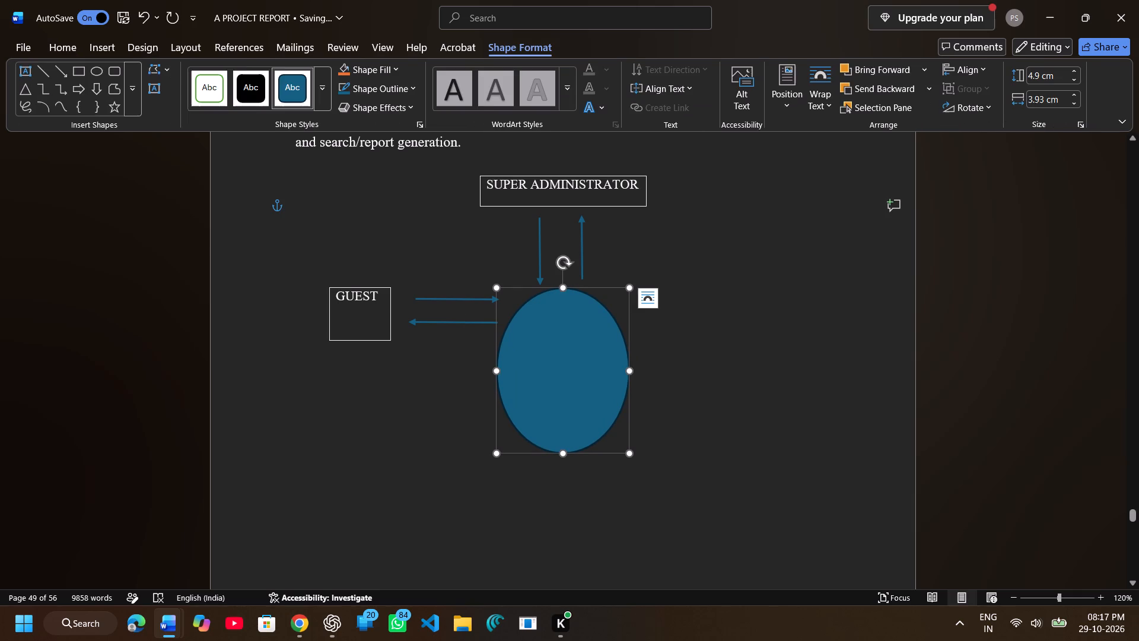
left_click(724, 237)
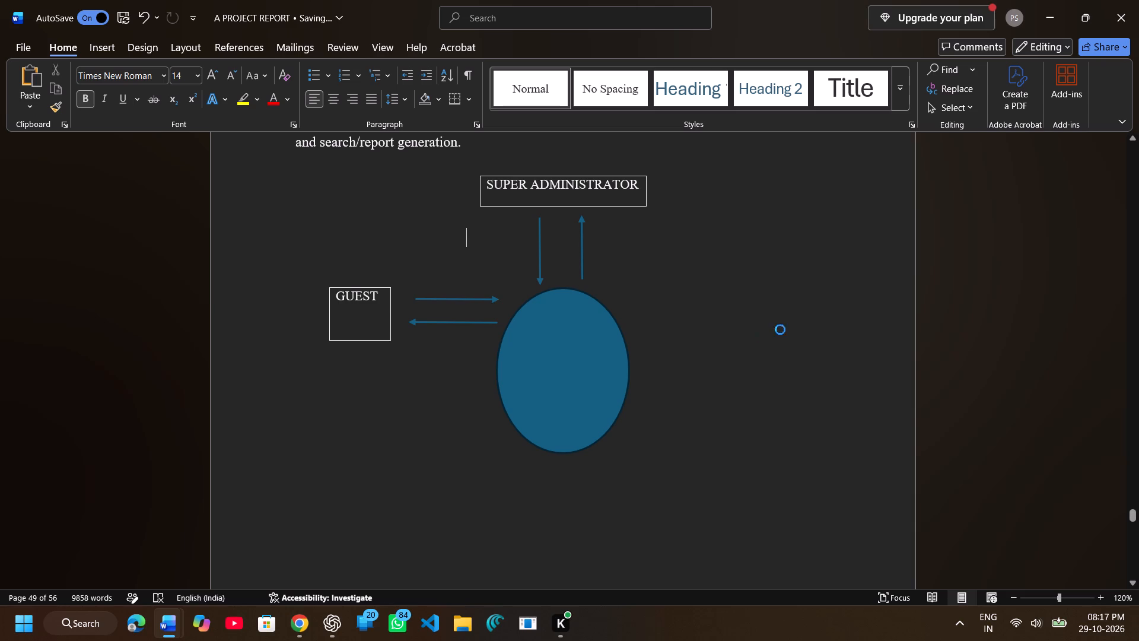
Draw a single-cell table about 1.46 cm high, at the GUEST table's level on the opposite side of the oval.
left_click(88, 47)
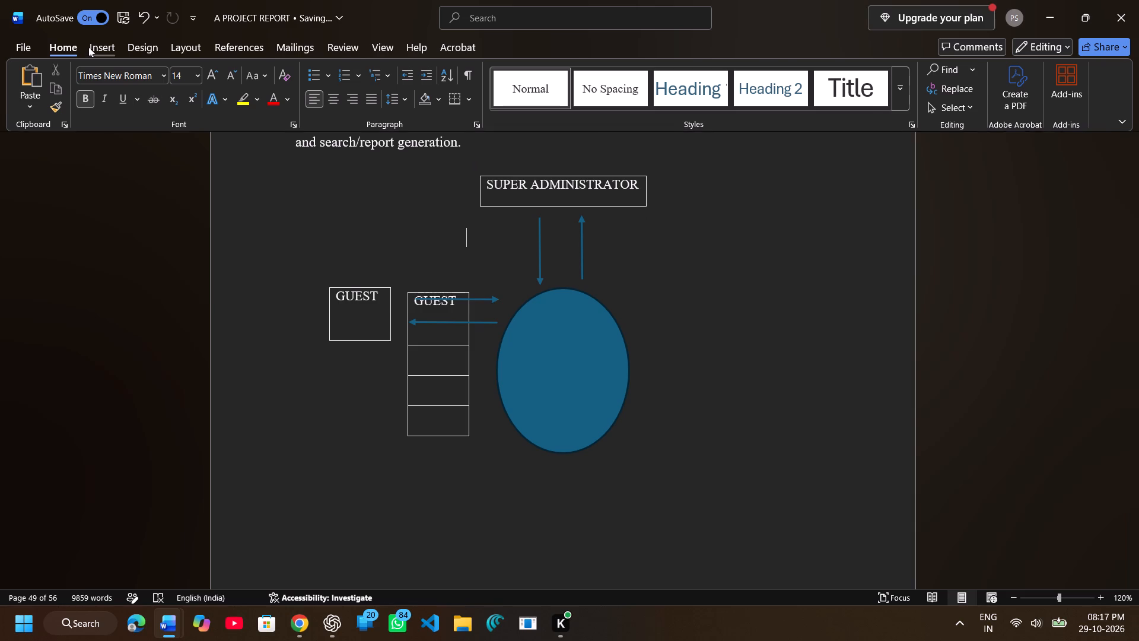
left_click(120, 83)
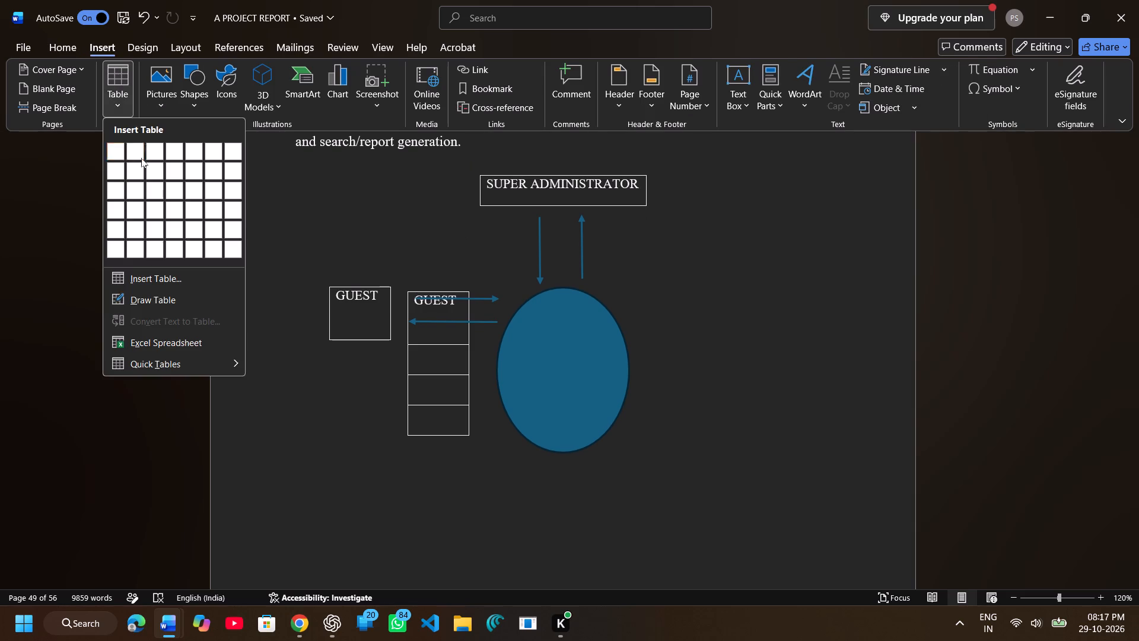
left_click(163, 302)
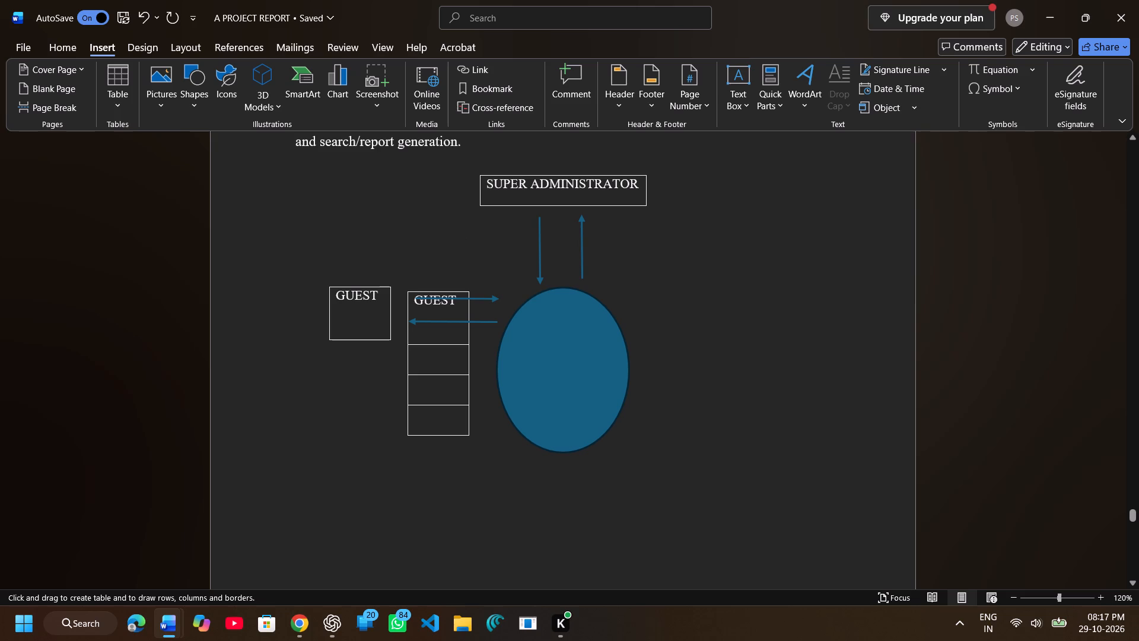
left_click_drag(698, 299, 894, 338)
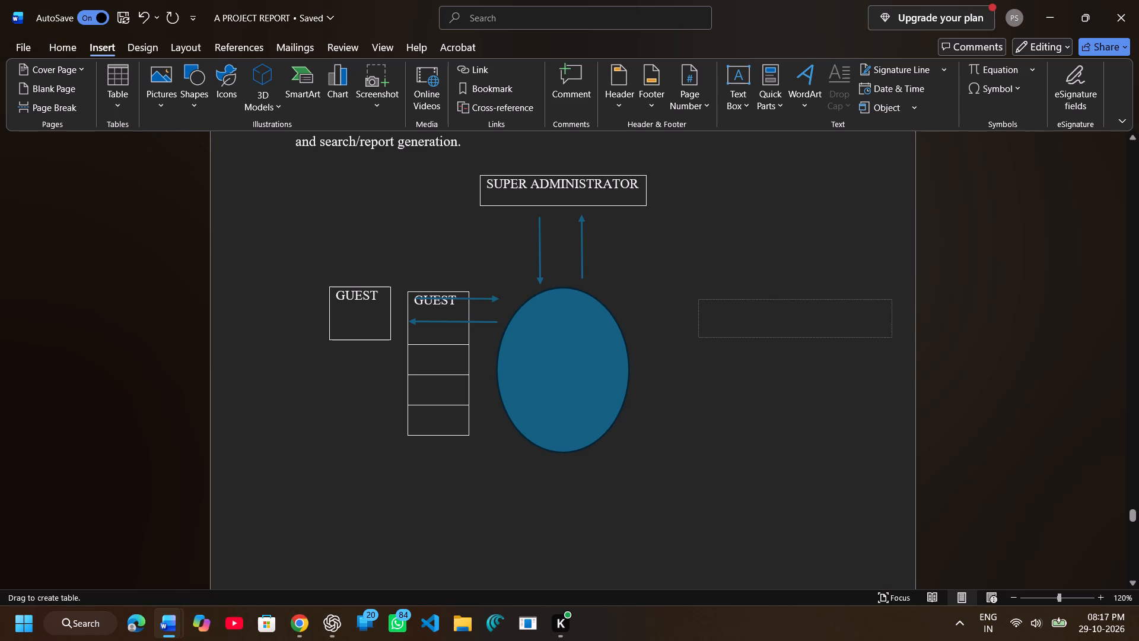
left_click_drag(894, 338, 880, 333)
left_click_drag(880, 333, 909, 348)
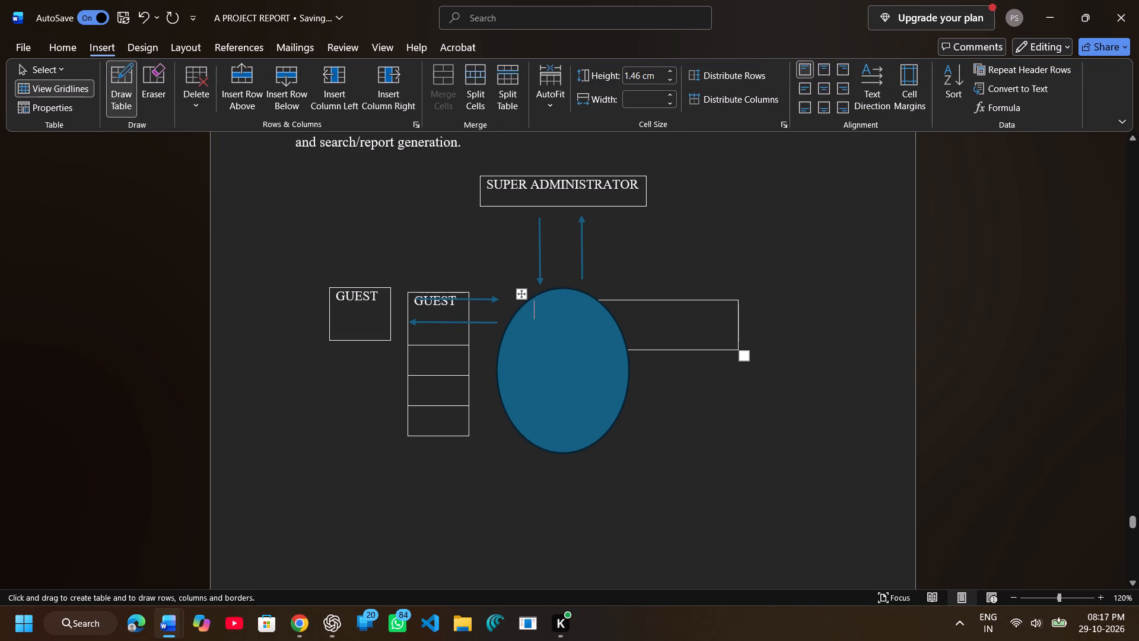
Move the new empty table clear of the oval, to the side opposite the GUEST table.
left_click_drag(519, 300, 561, 301)
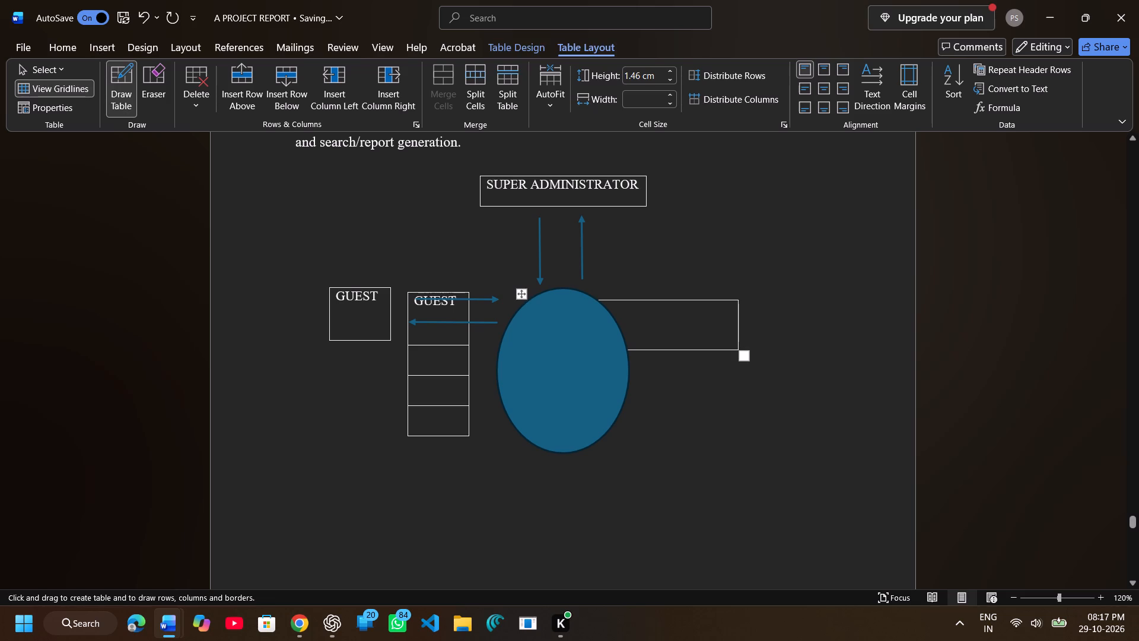
key("o")
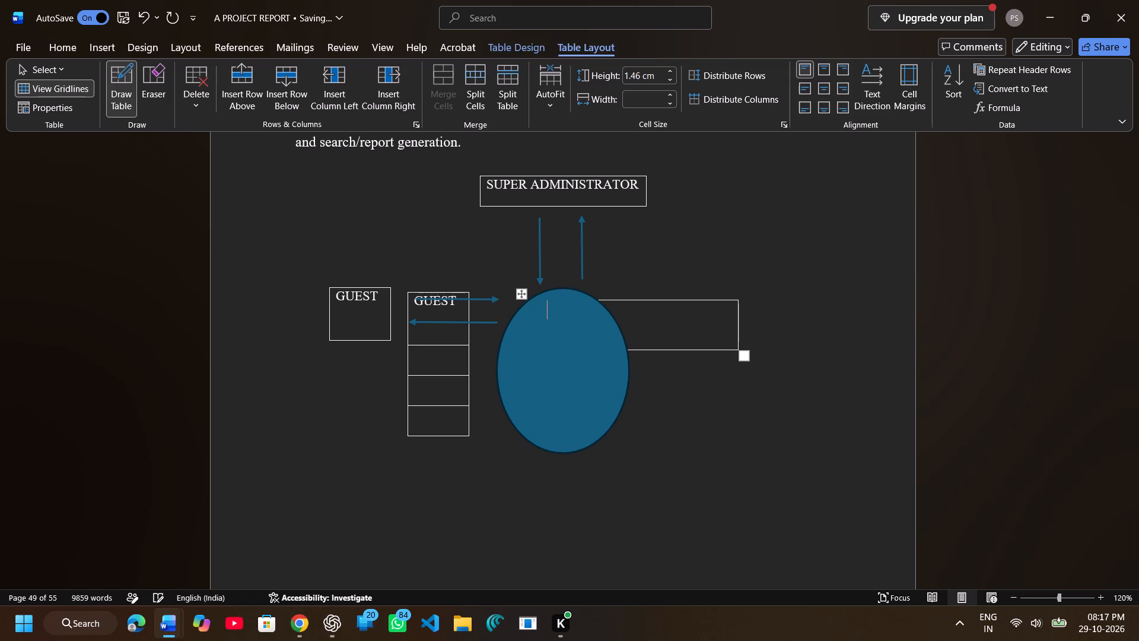
key("BackSpace")
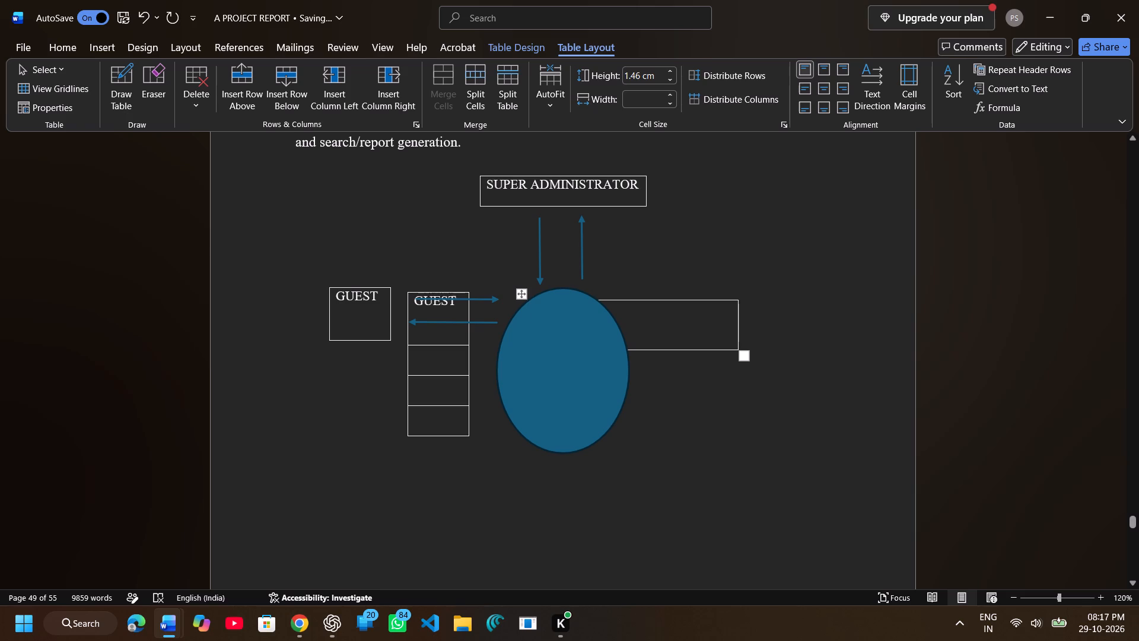
left_click_drag(520, 294, 562, 294)
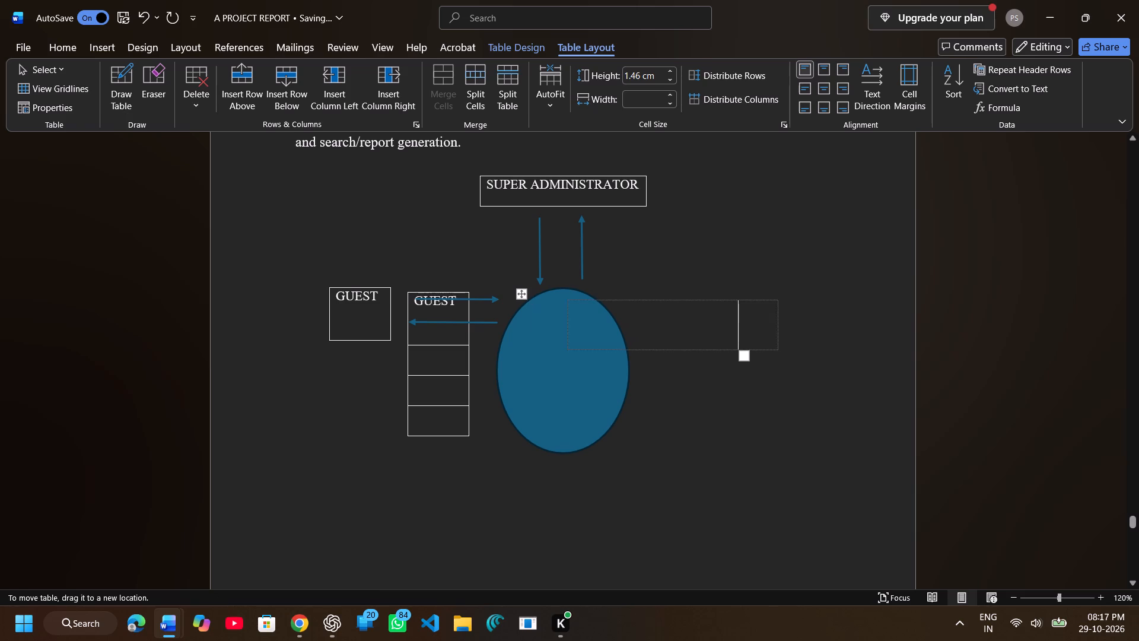
left_click_drag(562, 294, 681, 306)
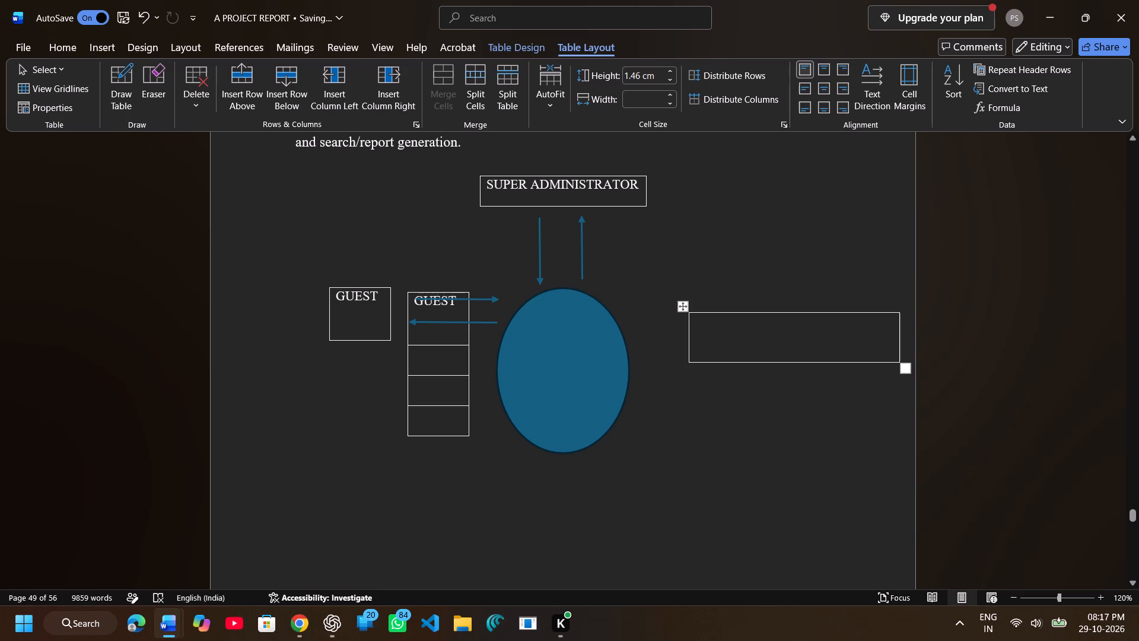
Shrink the empty table to about 1.19 cm high and roughly three quarters of its width.
left_click_drag(908, 370, 860, 359)
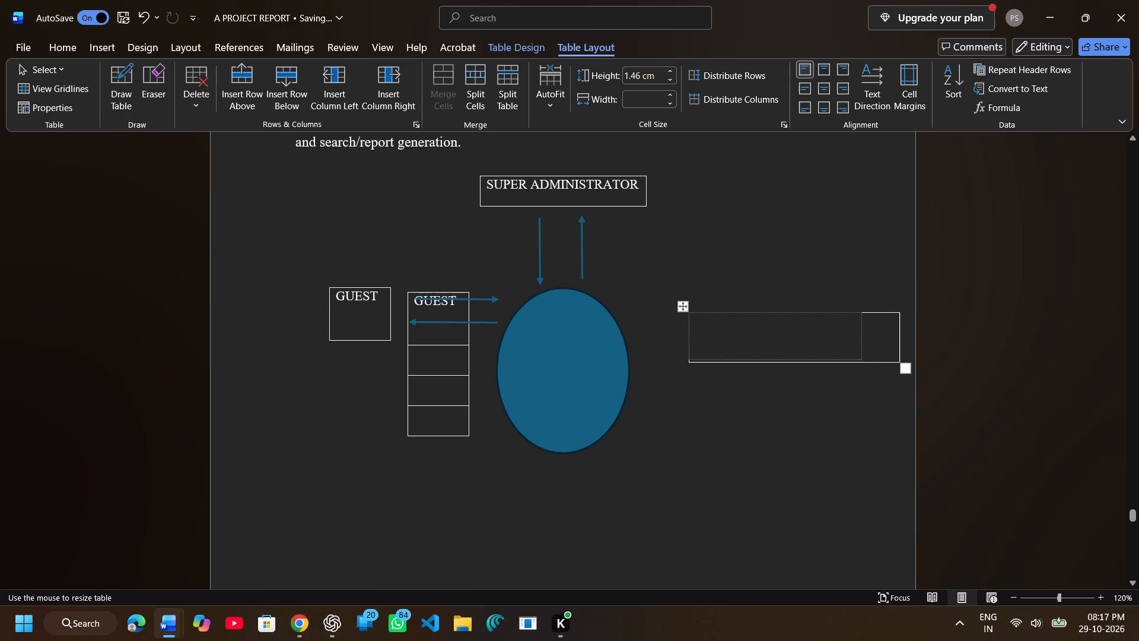
left_click_drag(860, 359, 841, 353)
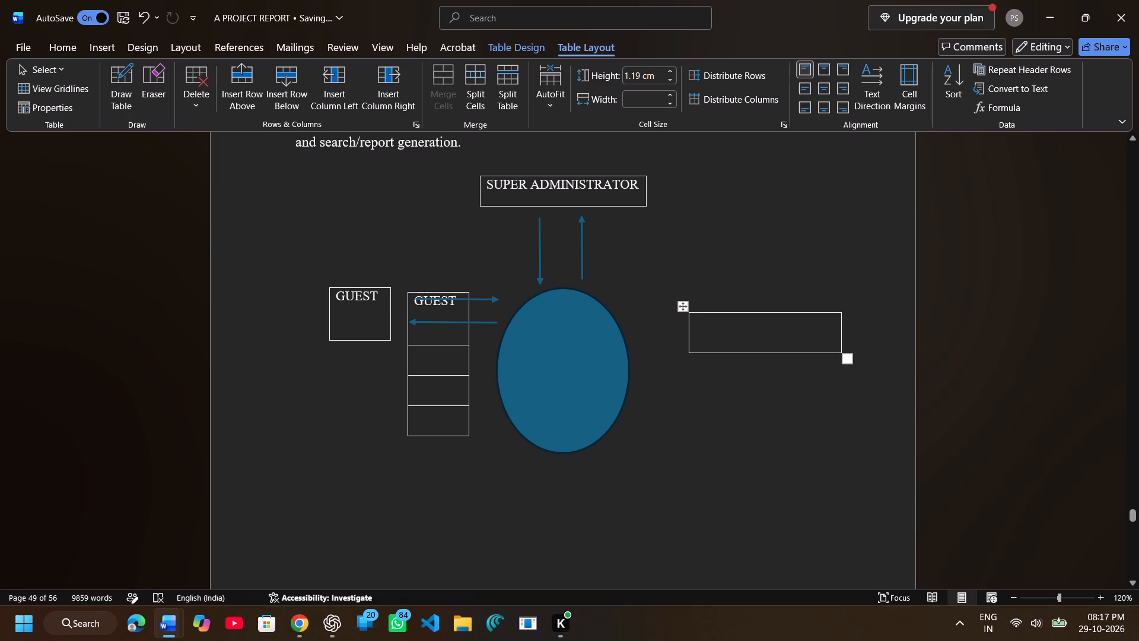
Move the single-cell GUEST table outward, away from the arrows, so its edge lines up with the body text's left margin.
left_click(360, 319)
left_click_drag(396, 344, 389, 338)
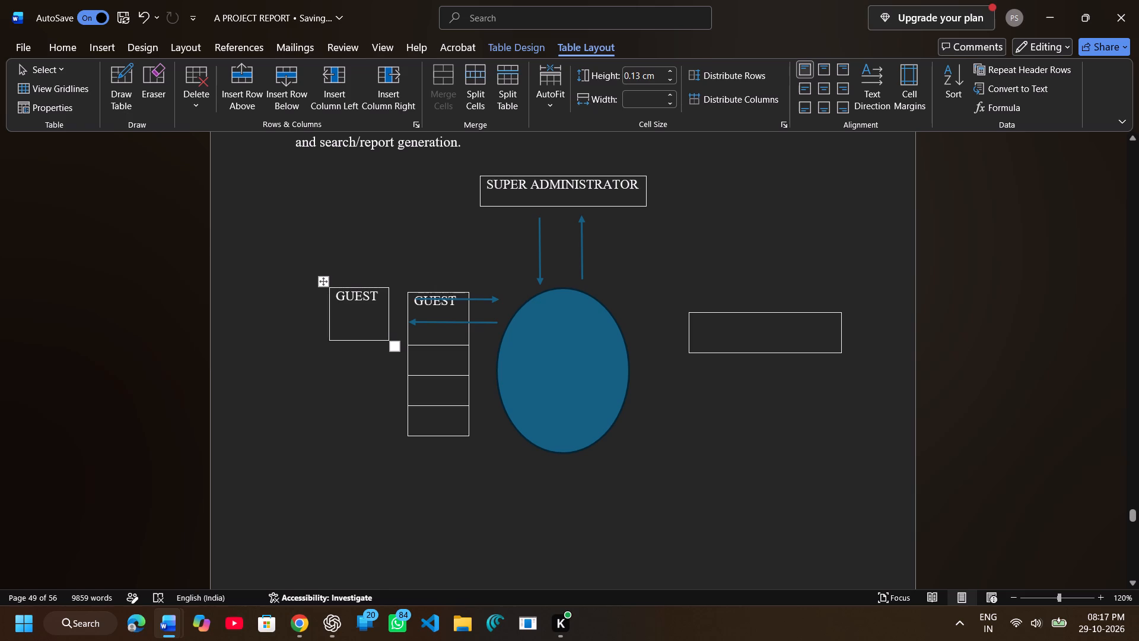
left_click_drag(326, 285, 285, 284)
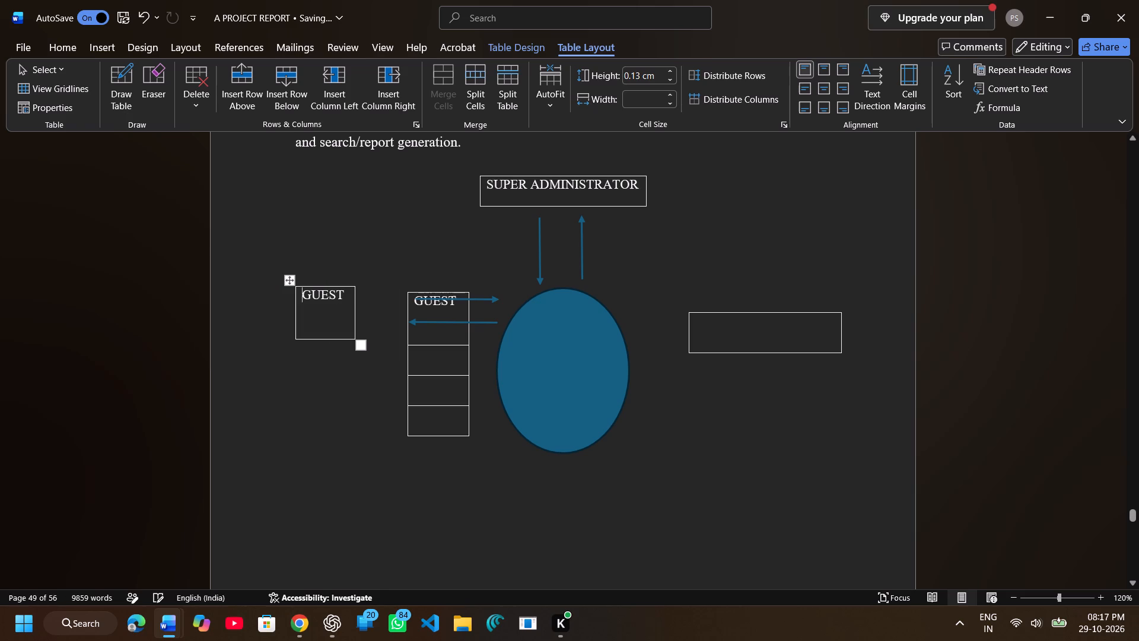
left_click_drag(288, 277, 278, 276)
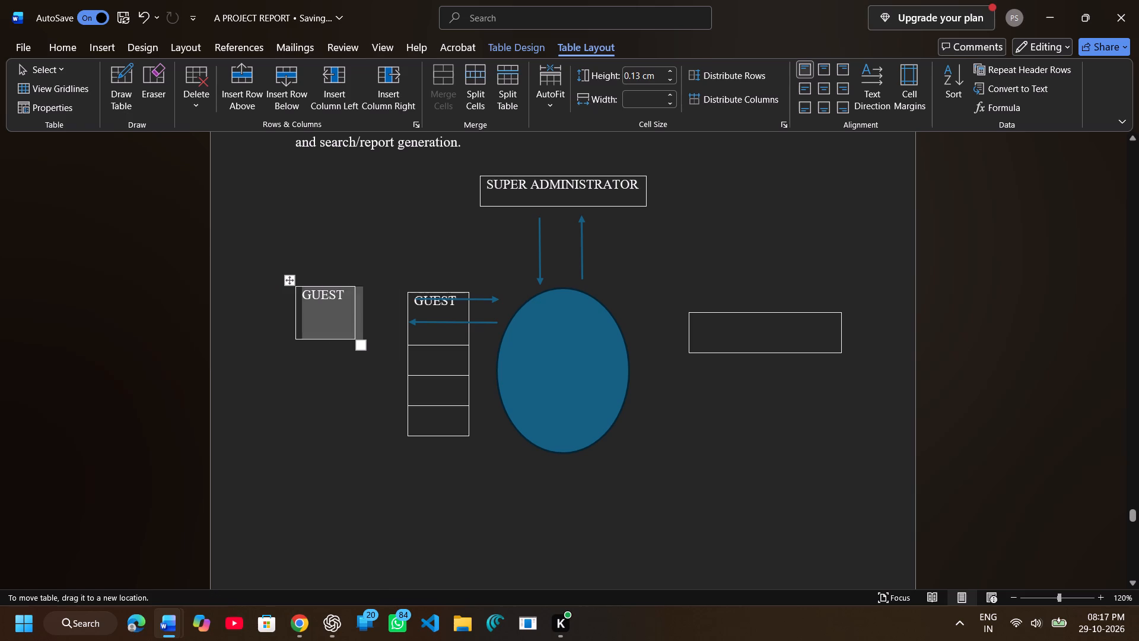
left_click_drag(278, 276, 265, 275)
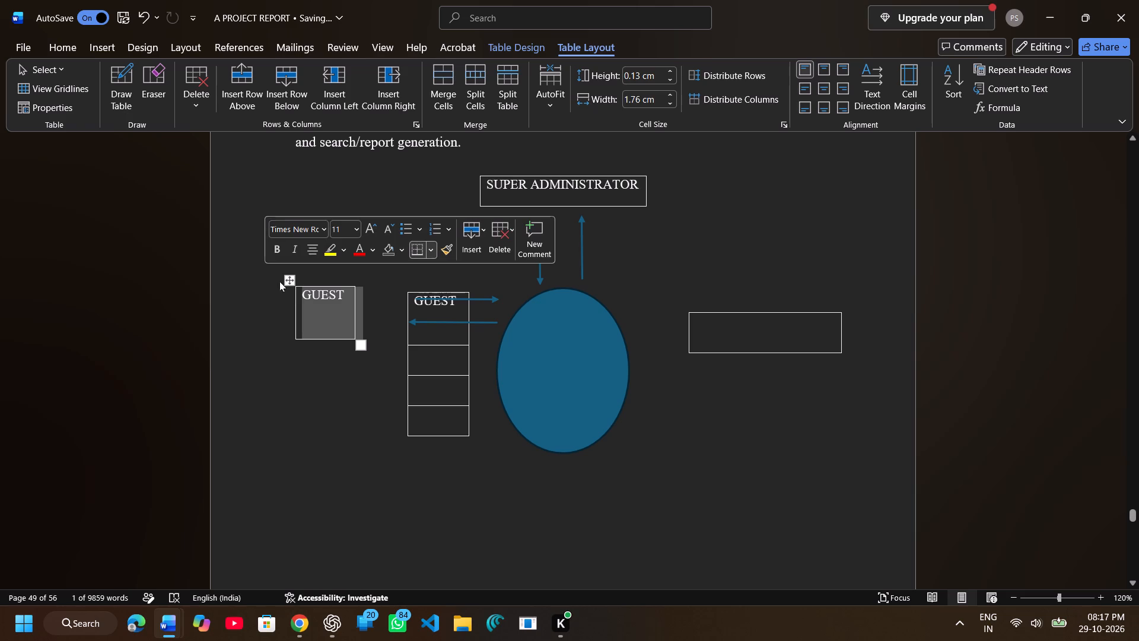
Widen the single-cell GUEST table toward the arrows, stopping just short of the left-pointing arrow's tip.
left_click_drag(357, 341, 358, 334)
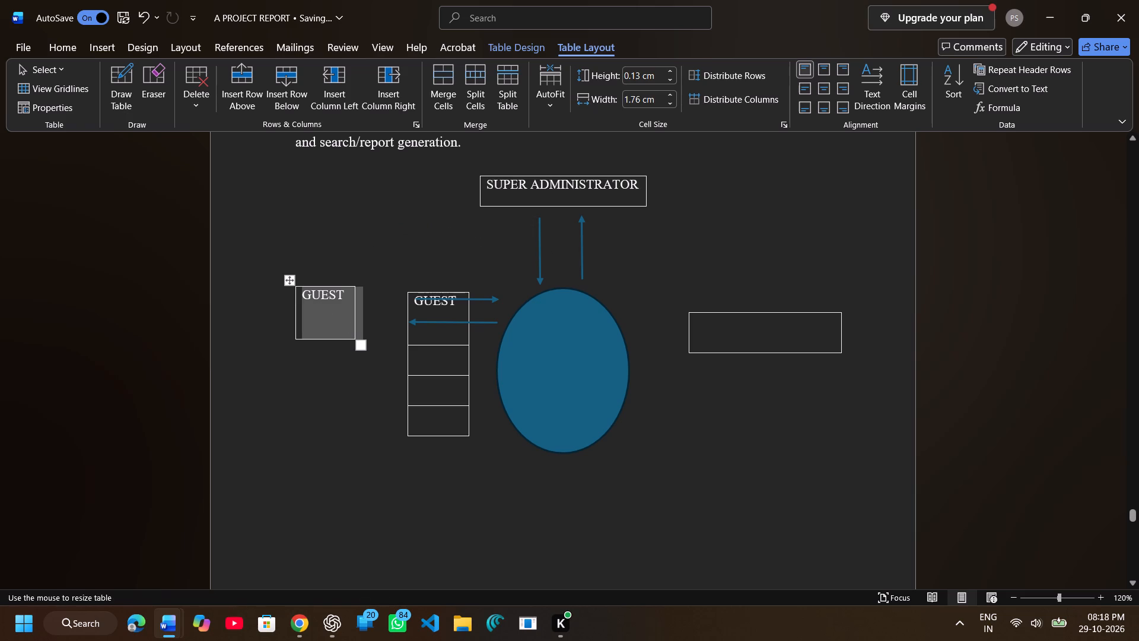
left_click_drag(358, 334, 386, 312)
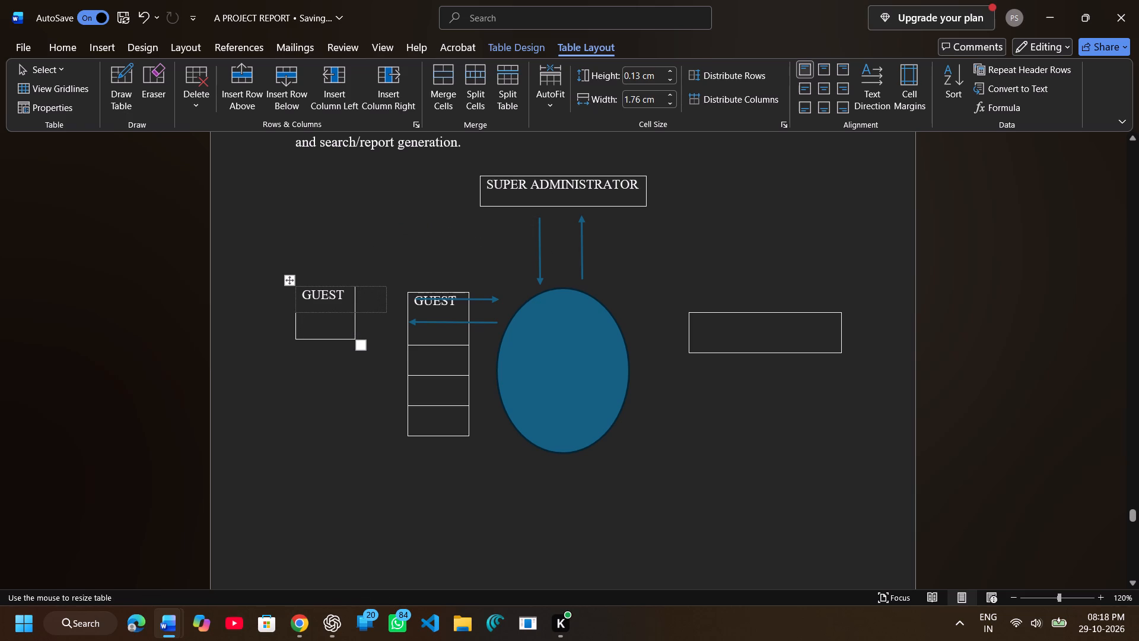
left_click_drag(386, 312, 389, 312)
Delete all rows of the duplicate GUEST table that lies under the two horizontal arrows.
left_click(436, 369)
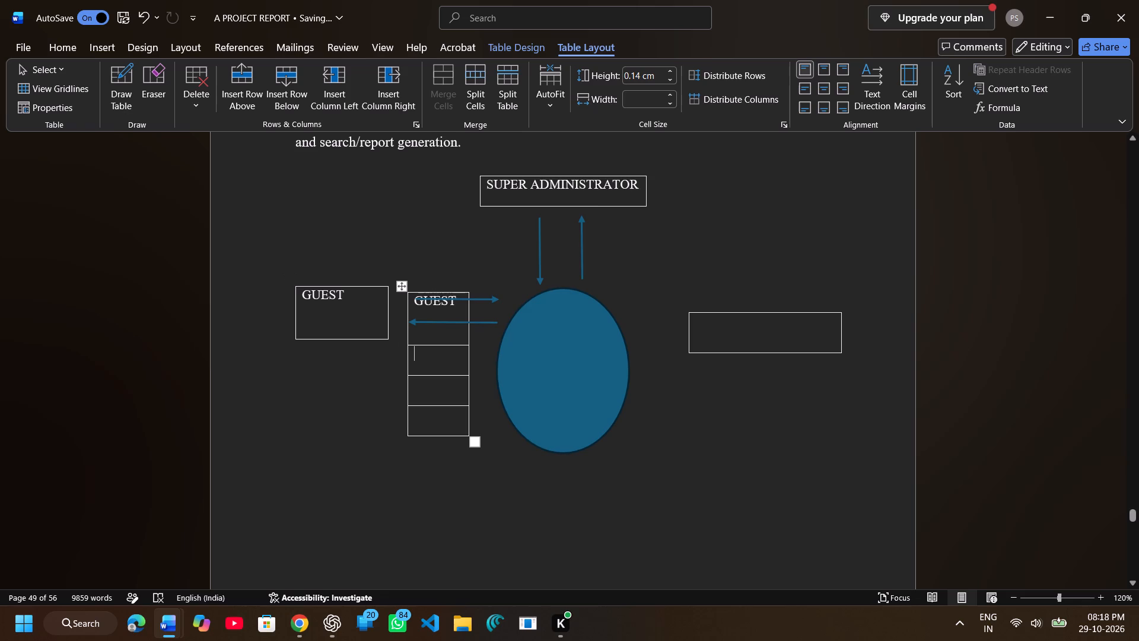
right_click(432, 339)
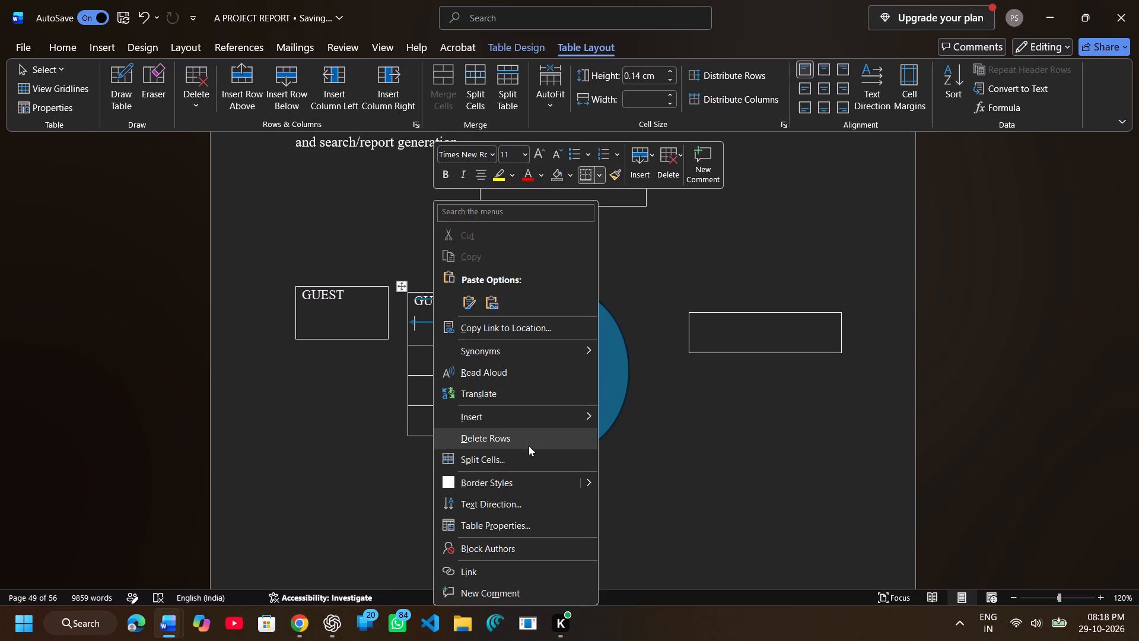
left_click(529, 446)
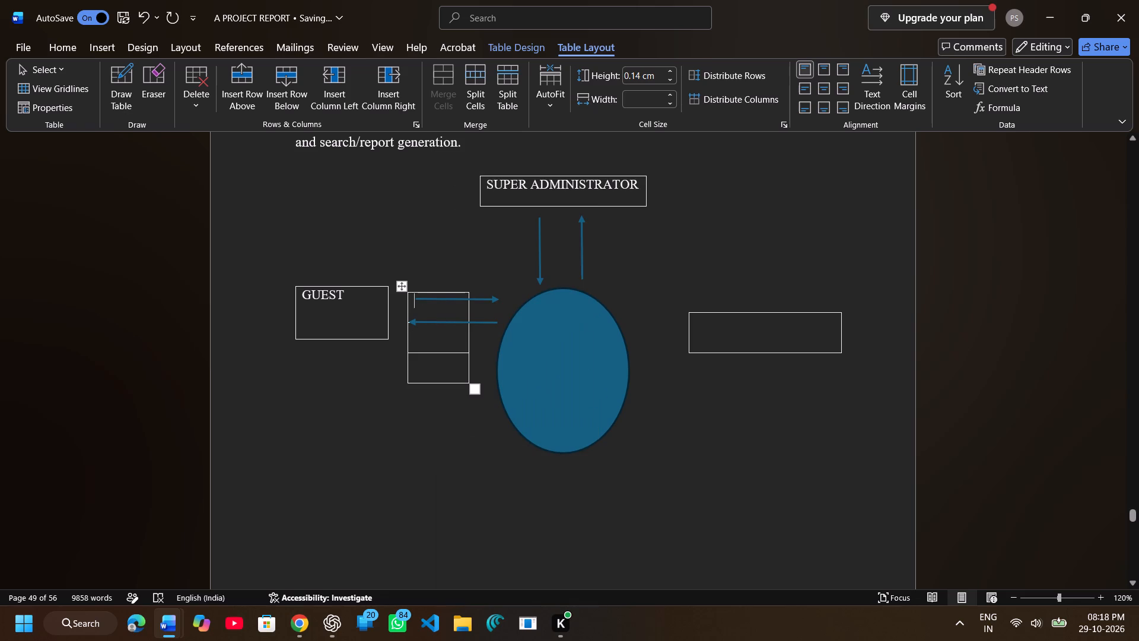
right_click(436, 340)
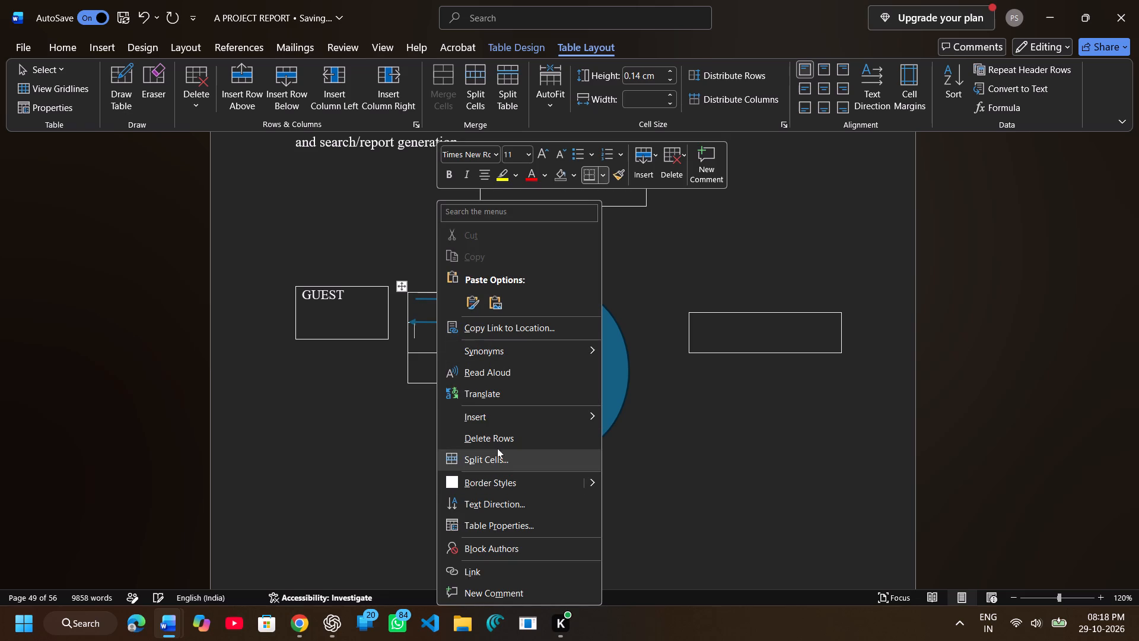
left_click(488, 439)
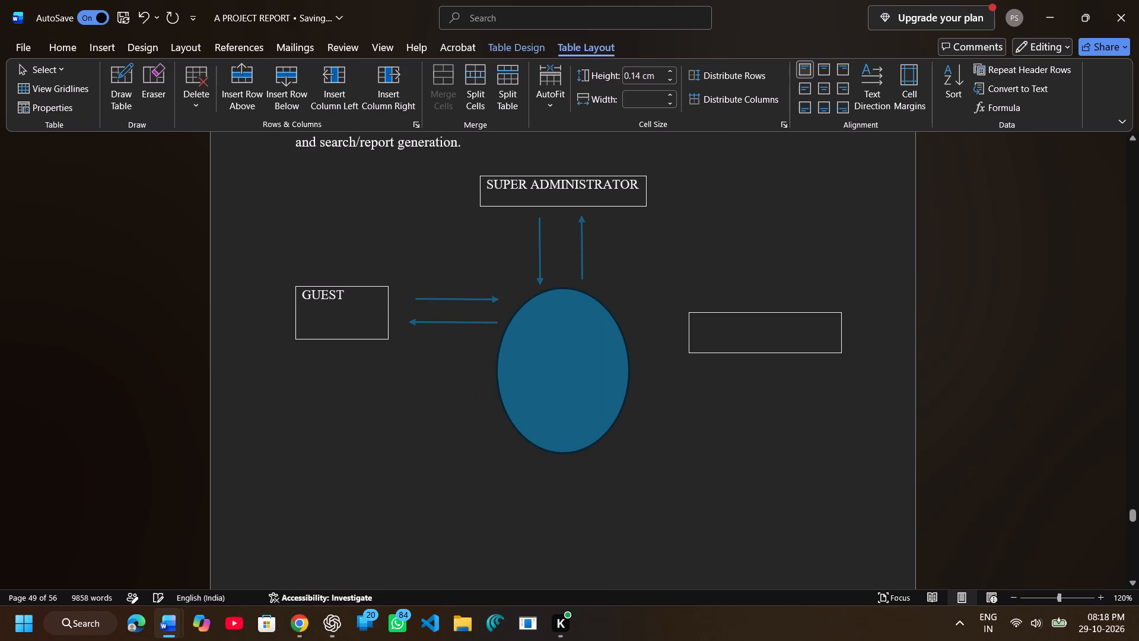
right_click(443, 341)
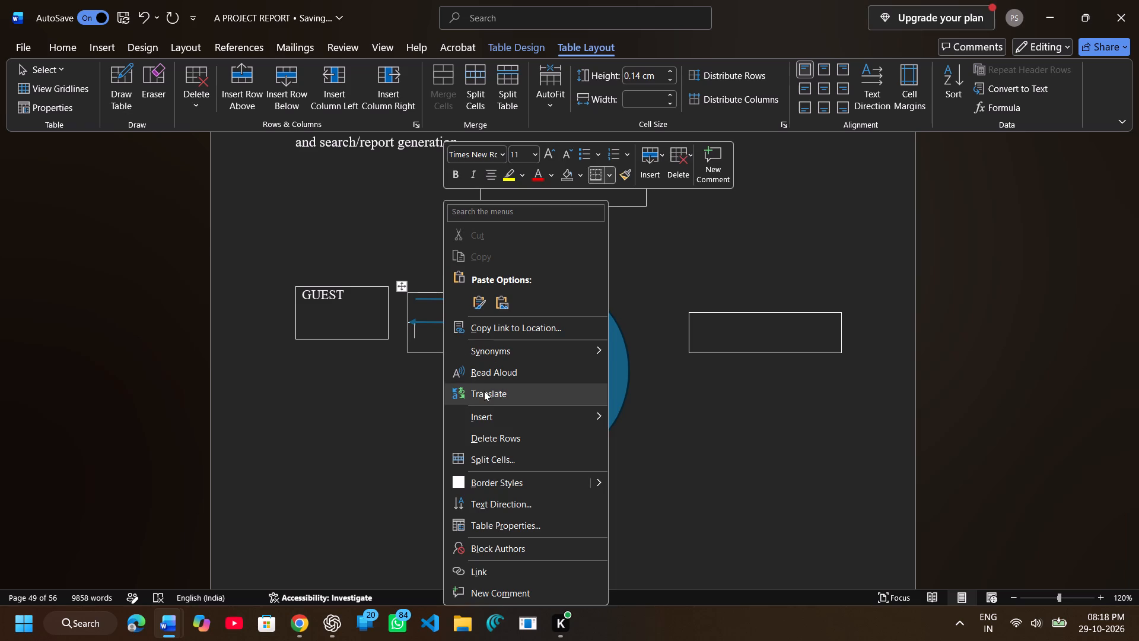
left_click(487, 433)
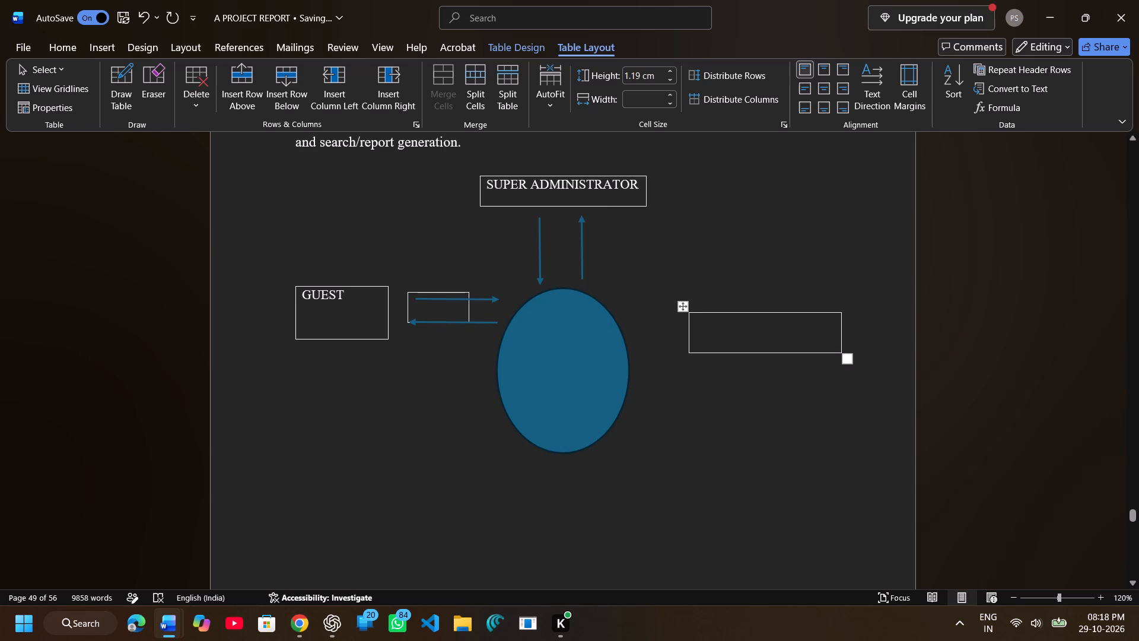
right_click(432, 299)
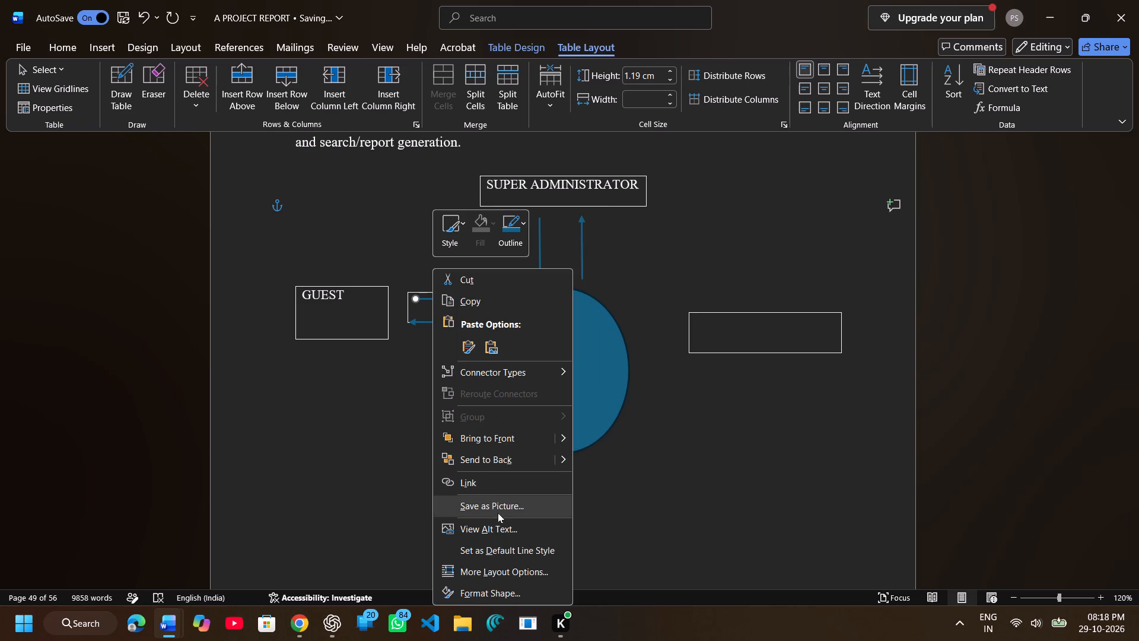
left_click(377, 442)
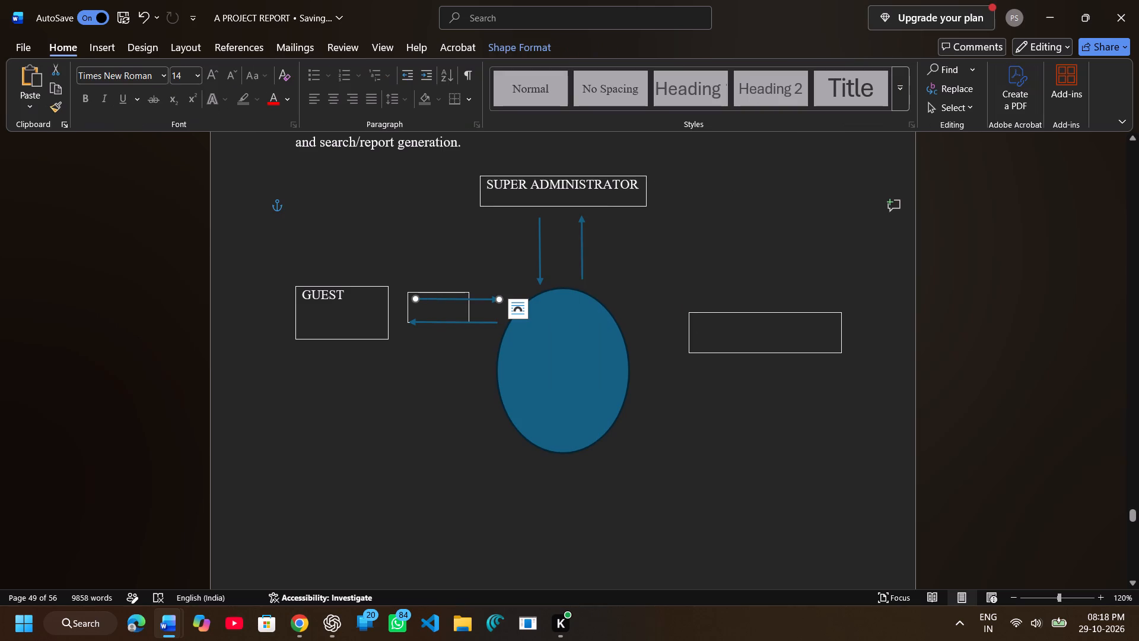
right_click(429, 312)
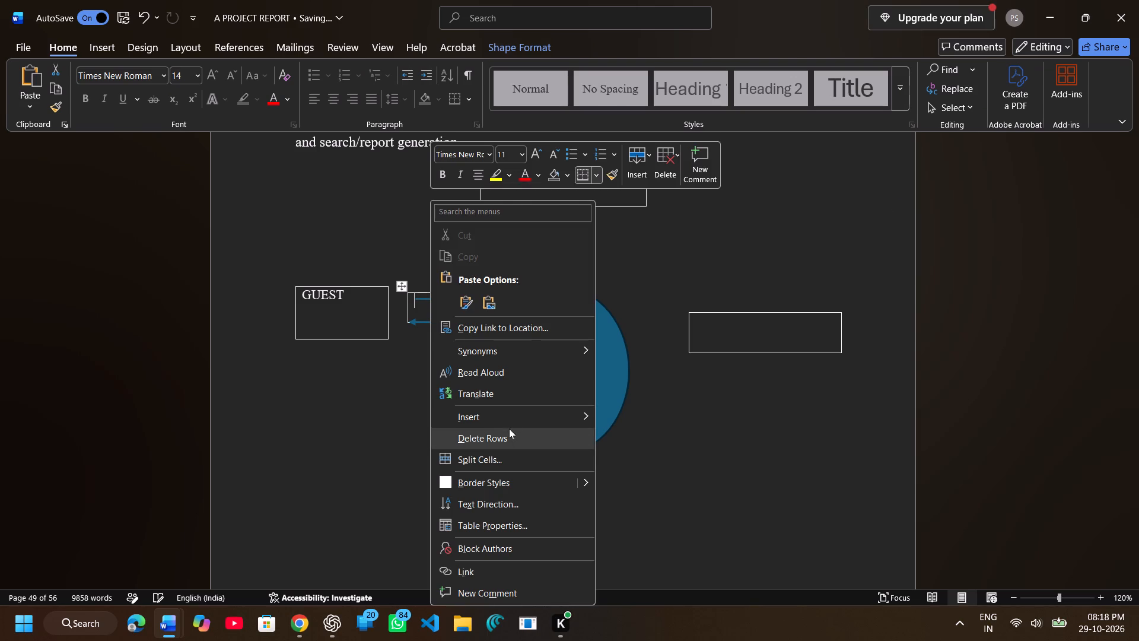
left_click(509, 429)
Move the empty table slightly farther from the oval, keeping it at the same height on the page.
left_click_drag(744, 336, 689, 319)
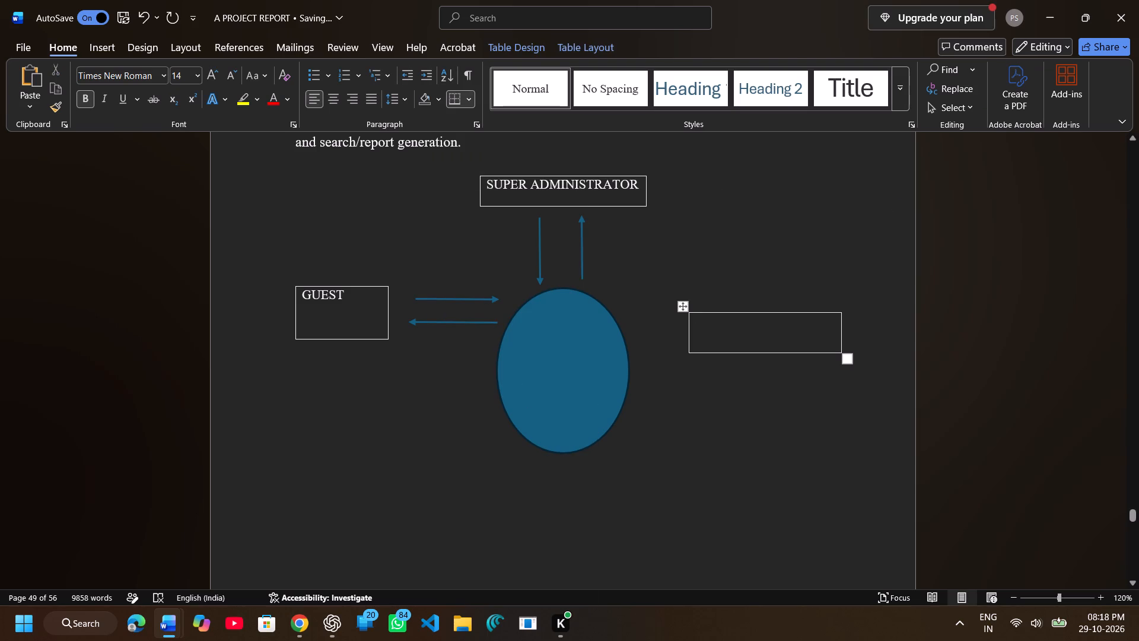
left_click_drag(684, 306, 720, 306)
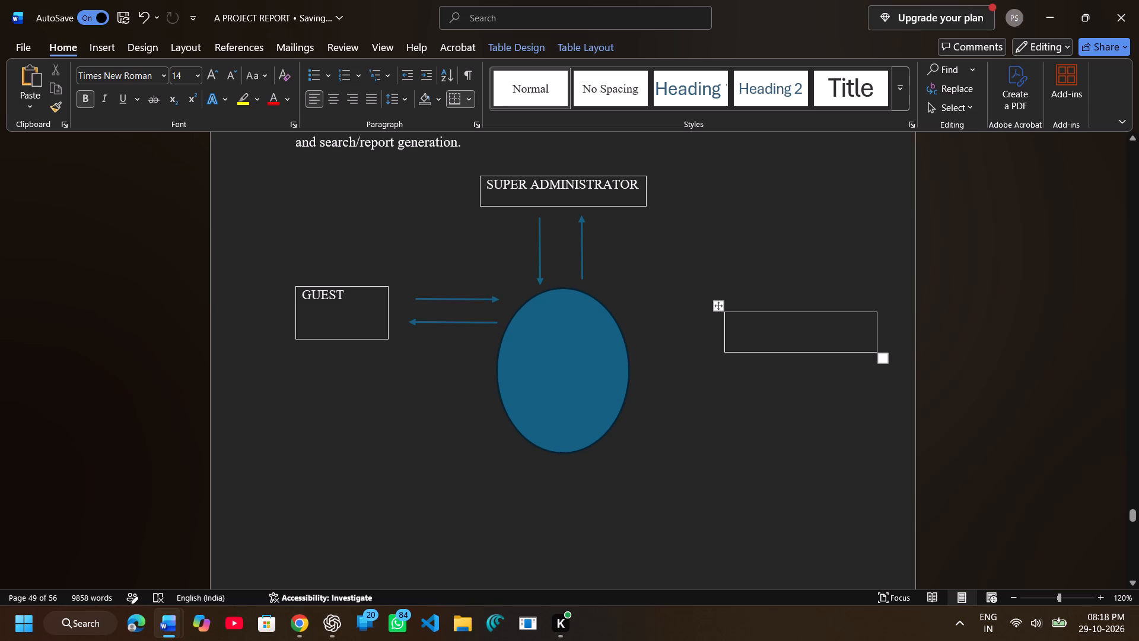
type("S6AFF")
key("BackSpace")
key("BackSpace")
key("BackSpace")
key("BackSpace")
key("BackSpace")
Enter STAFF and, on a new line, MANAGER/ APPROVER in the empty table as non-bold 11 pt text.
left_click(87, 101)
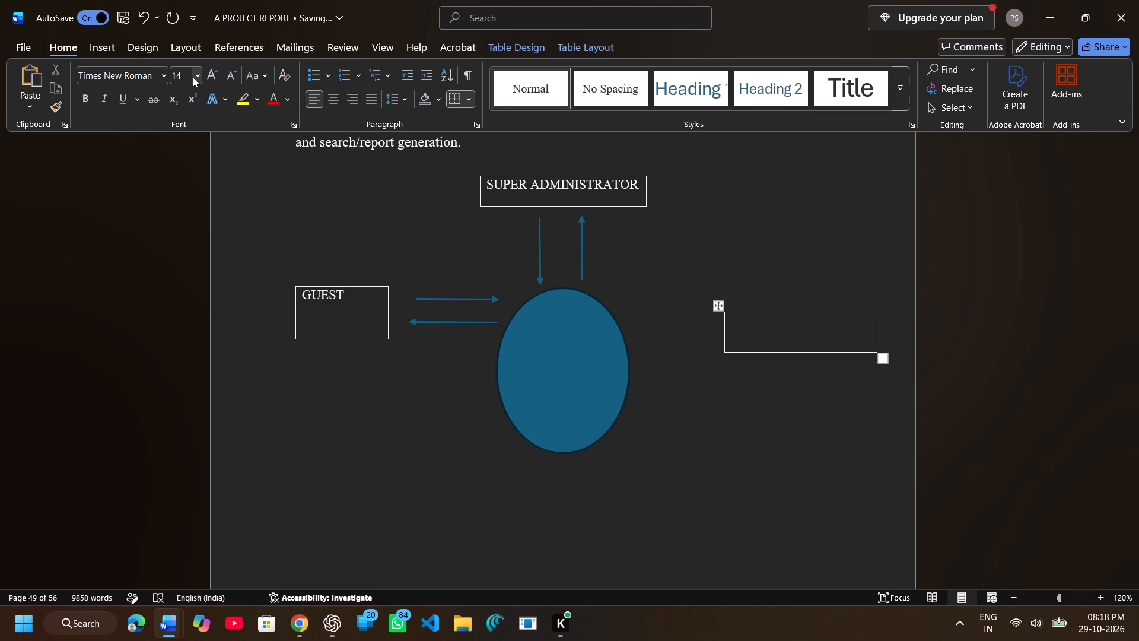
left_click(193, 77)
left_click(181, 143)
type("STAFF")
key("Return")
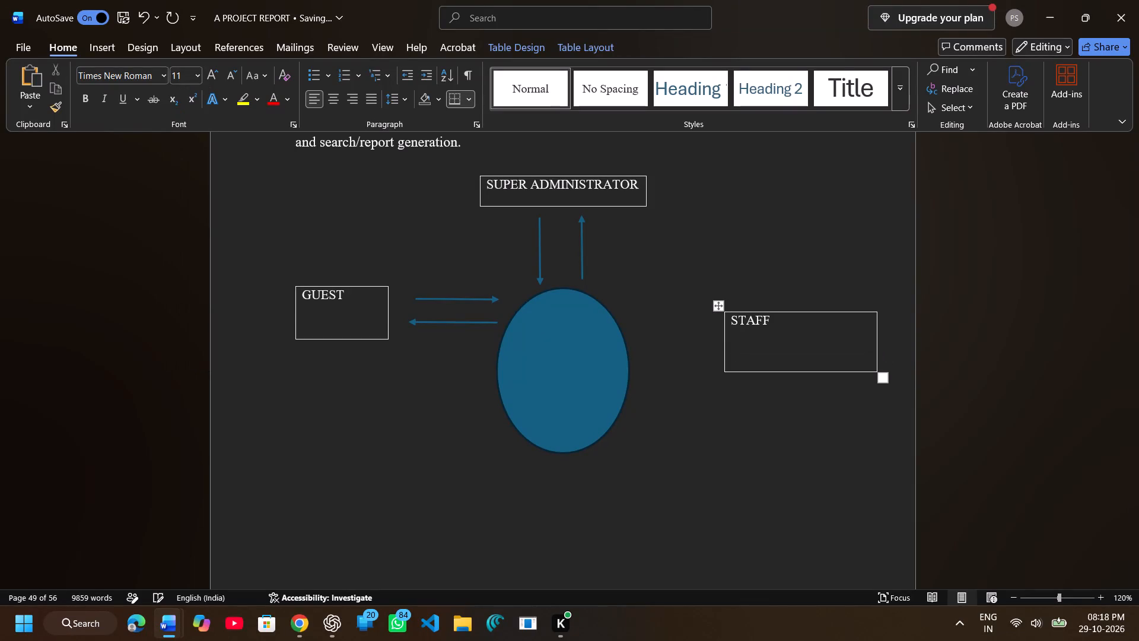
type("MANA")
type("GER")
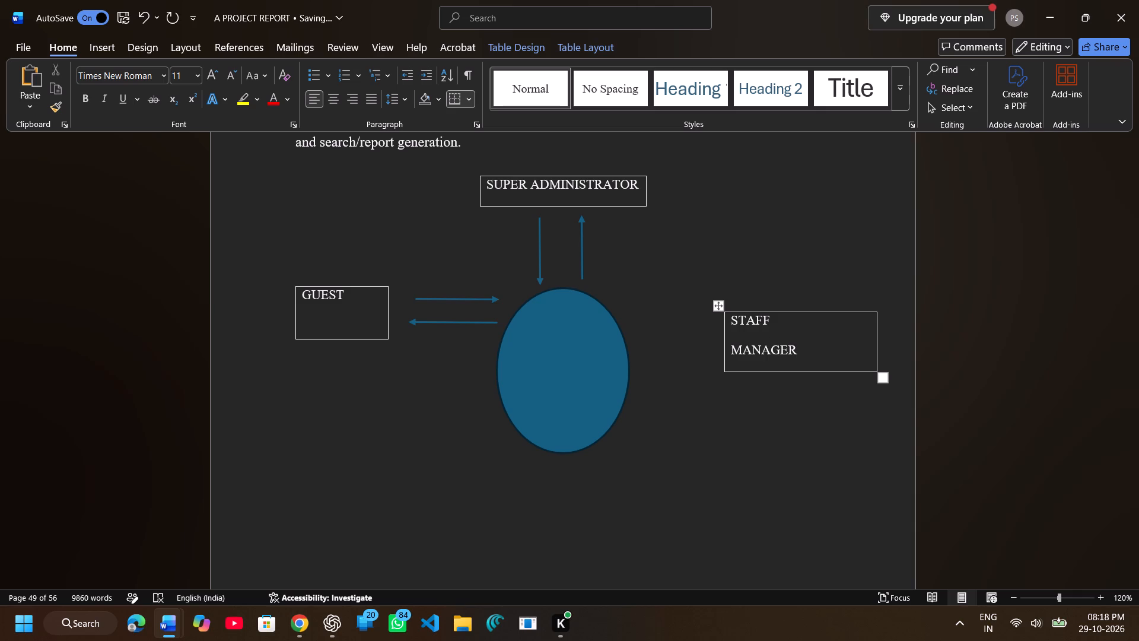
key("slash")
key("space")
type("APP")
type("RO")
type("VER")
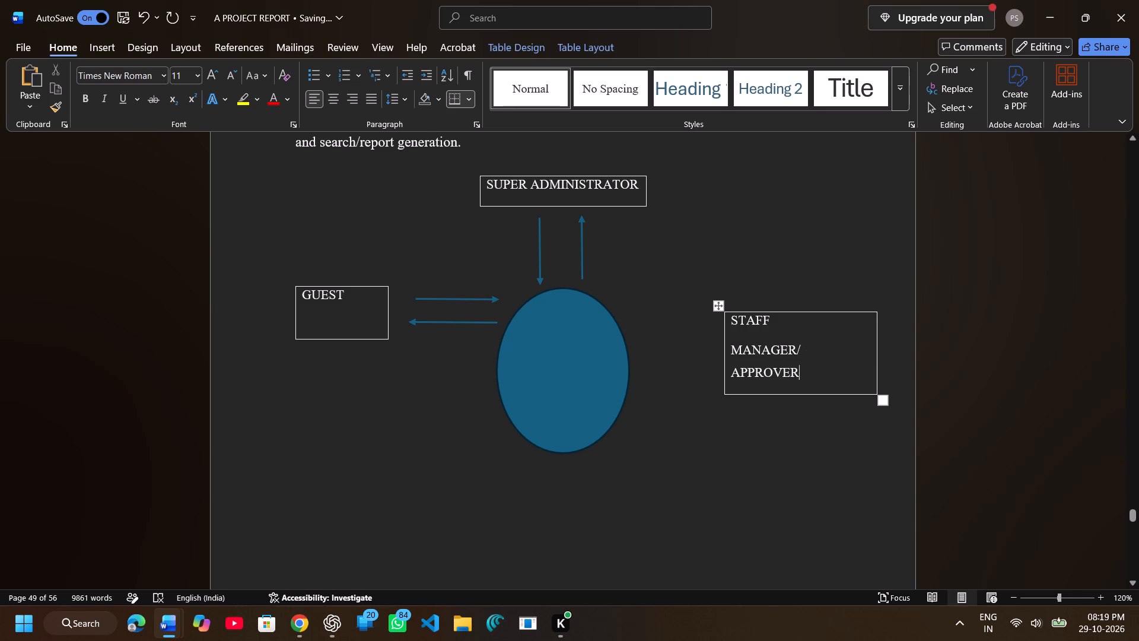
Widen the STAFF table slightly outward so that MANAGER/ APPROVER fits on one line.
left_click_drag(881, 402, 887, 352)
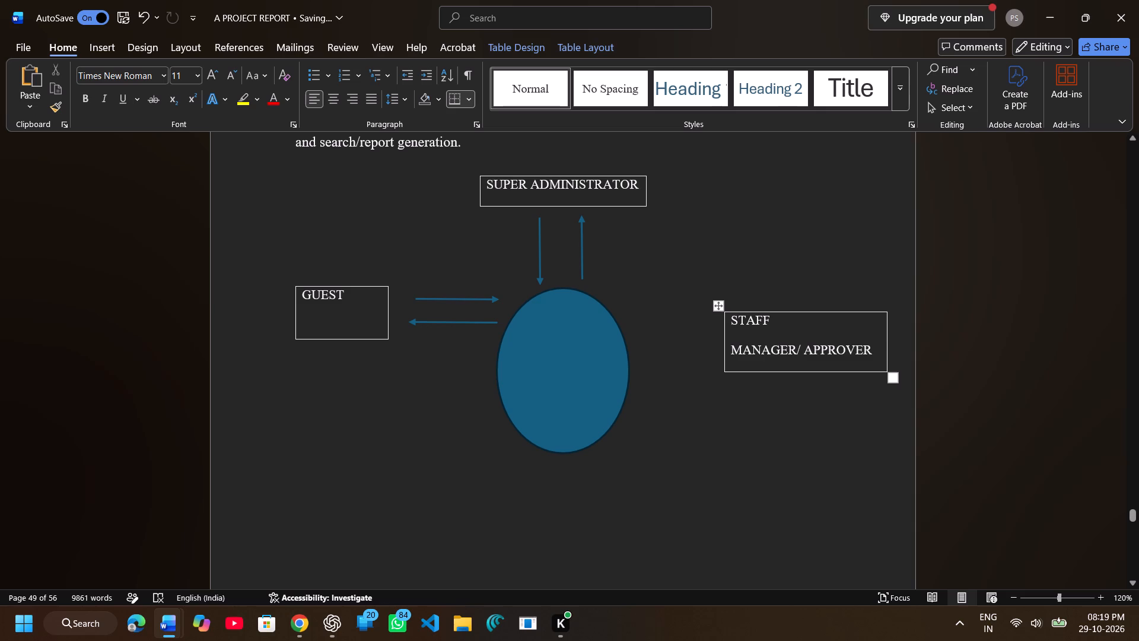
Indent the word STAFF with spaces so it sits roughly centred above MANAGER/ APPROVER.
key("space")
key("space")
key("space")
key("space")
key("space")
key("space")
key("space")
key("space")
key("space")
key("space")
key("space")
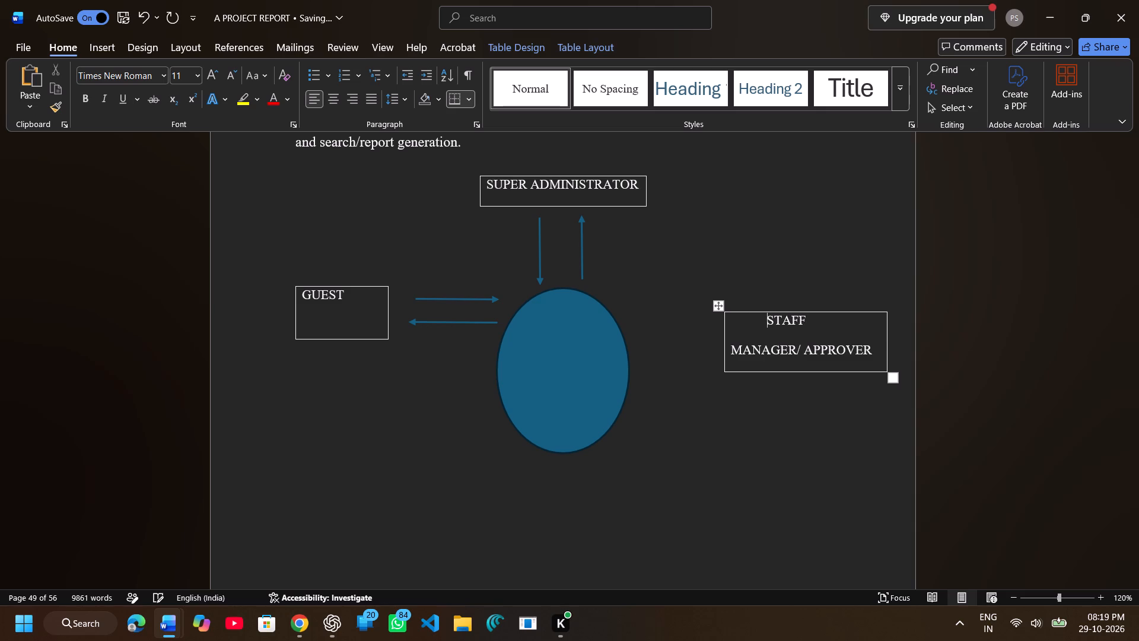
key("space")
key("space")
key("space")
key("space")
Draw a horizontal arrow about 2.56 cm long from the STAFF table to the oval, pointing at the oval.
left_click(101, 46)
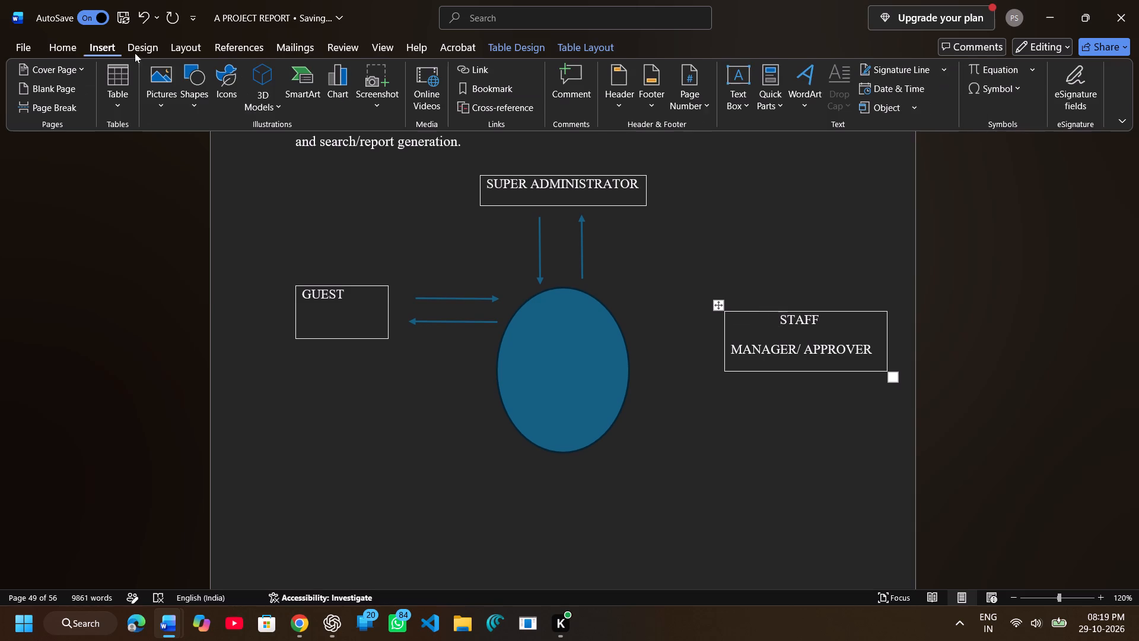
left_click(193, 72)
left_click(220, 144)
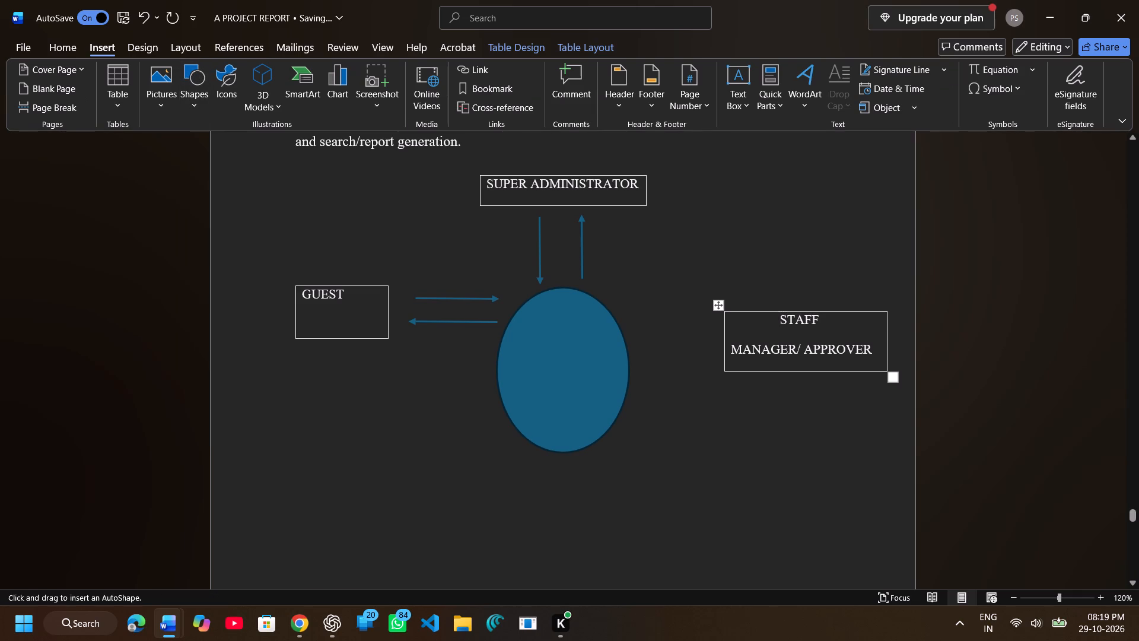
left_click_drag(712, 319, 693, 323)
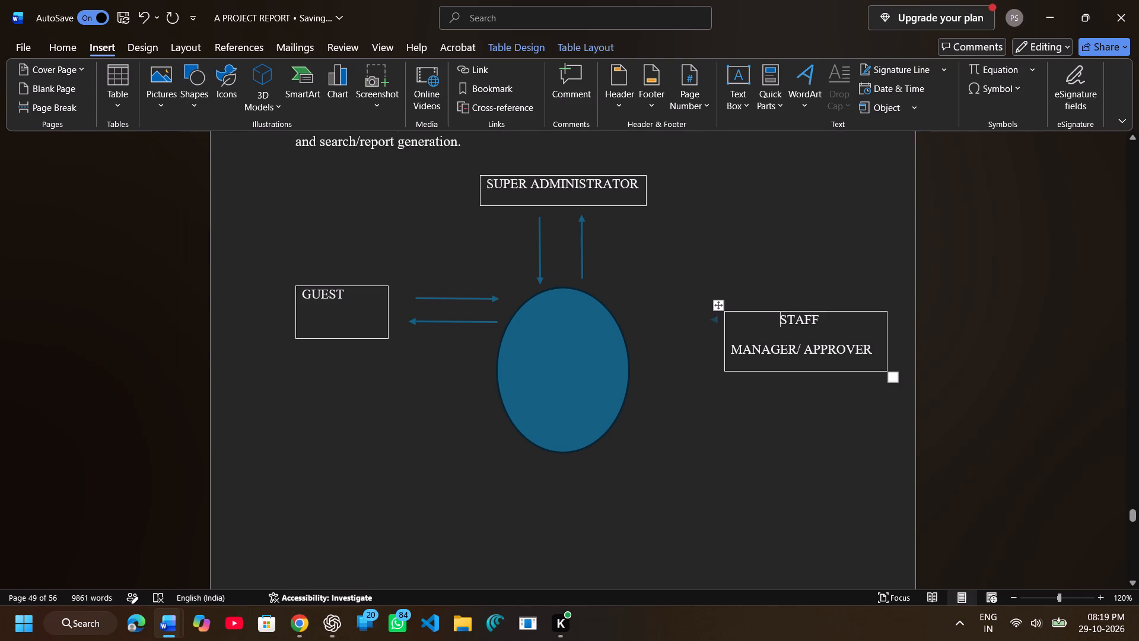
left_click_drag(693, 323, 625, 318)
left_click_drag(625, 318, 626, 319)
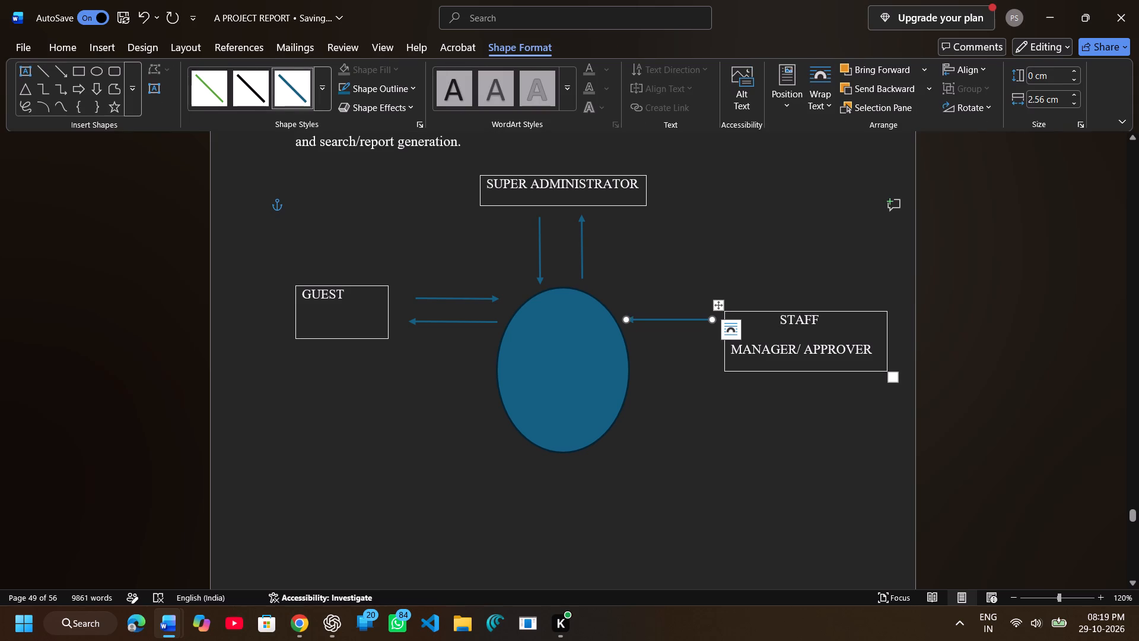
left_click(721, 304)
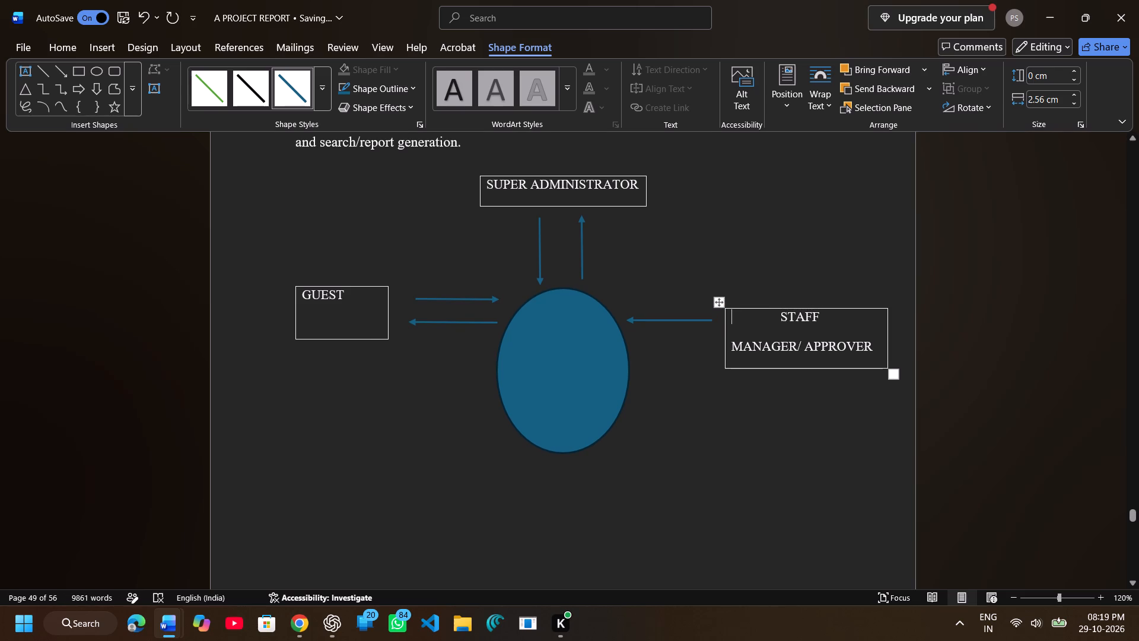
Move the GUEST table and its two arrows down to the oval's mid-height, with the arrow toward the oval above the other.
left_click(303, 301)
left_click_drag(285, 281, 293, 317)
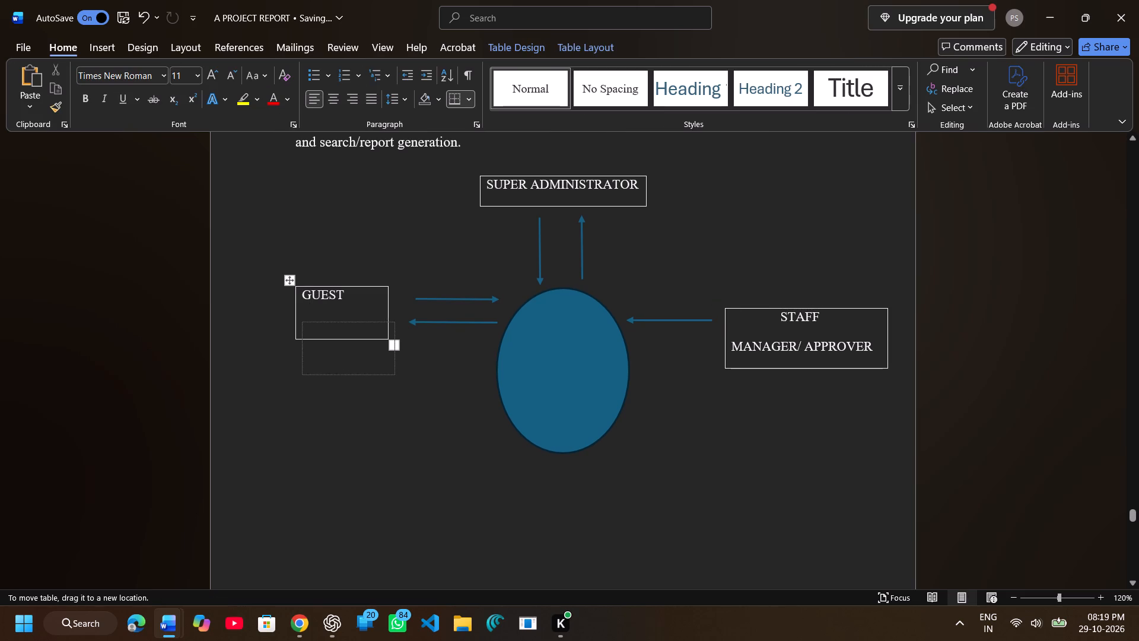
left_click_drag(293, 317, 292, 341)
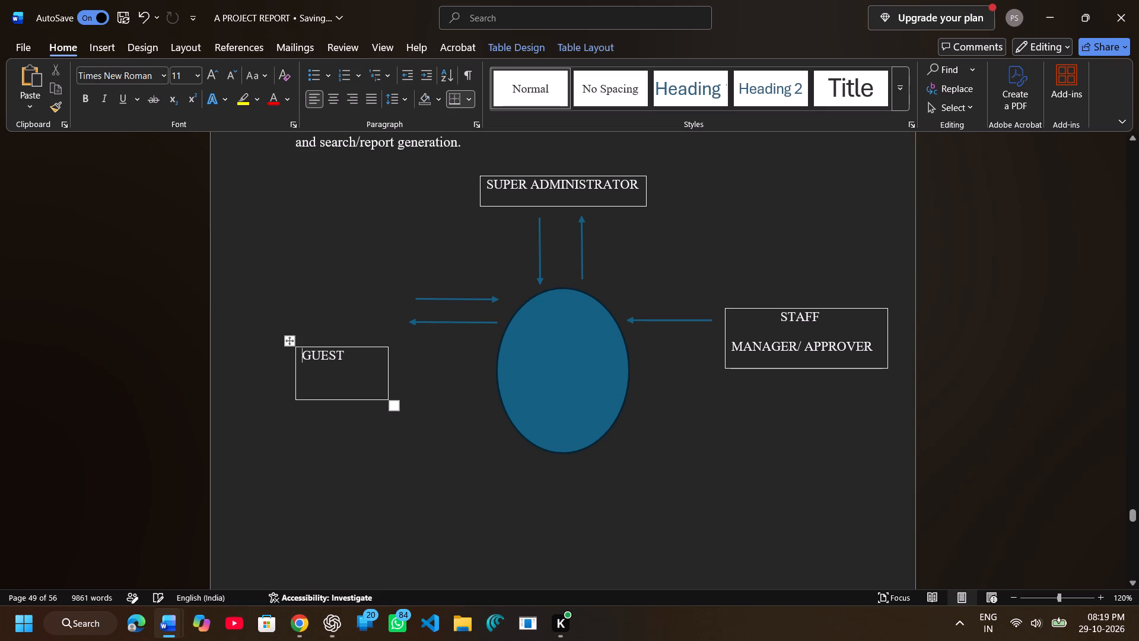
left_click_drag(442, 295, 442, 349)
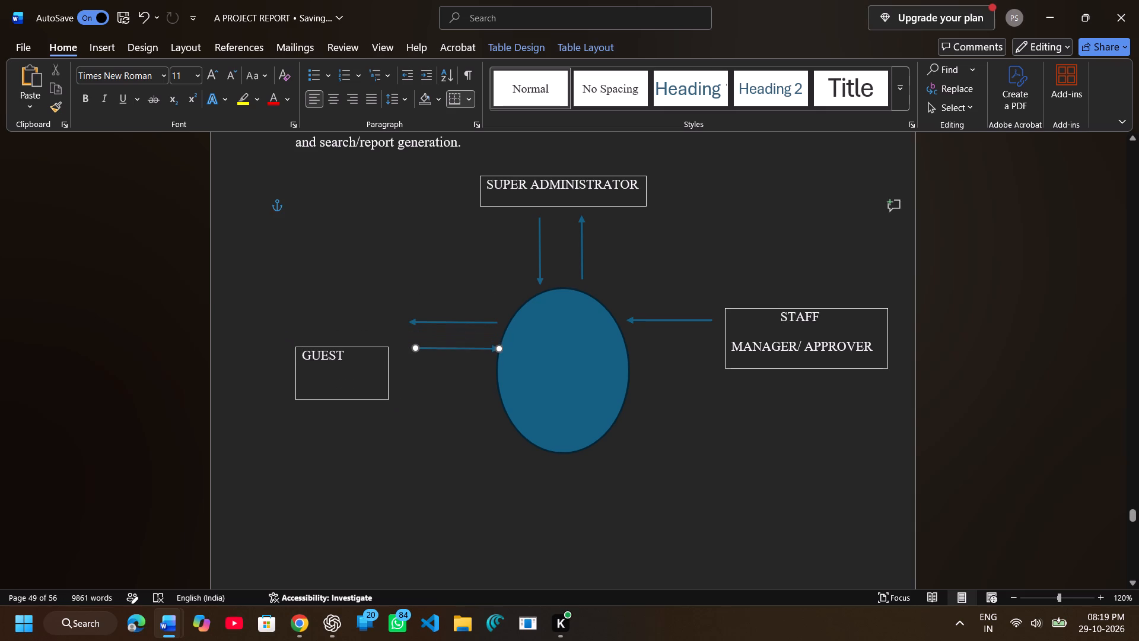
left_click_drag(442, 349, 432, 363)
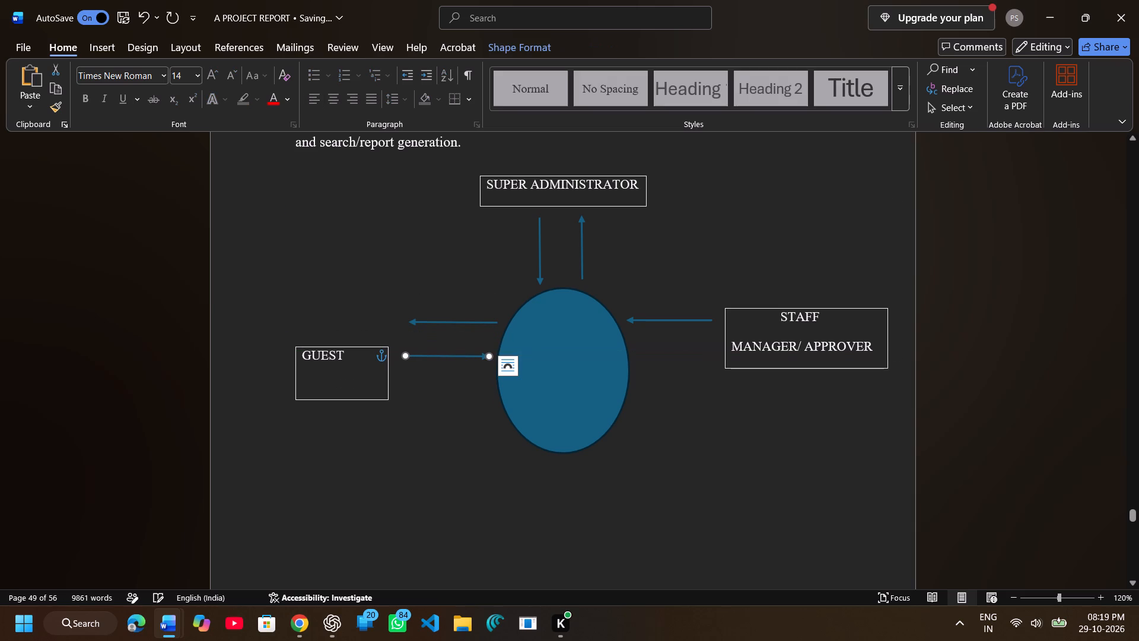
left_click_drag(439, 318, 431, 382)
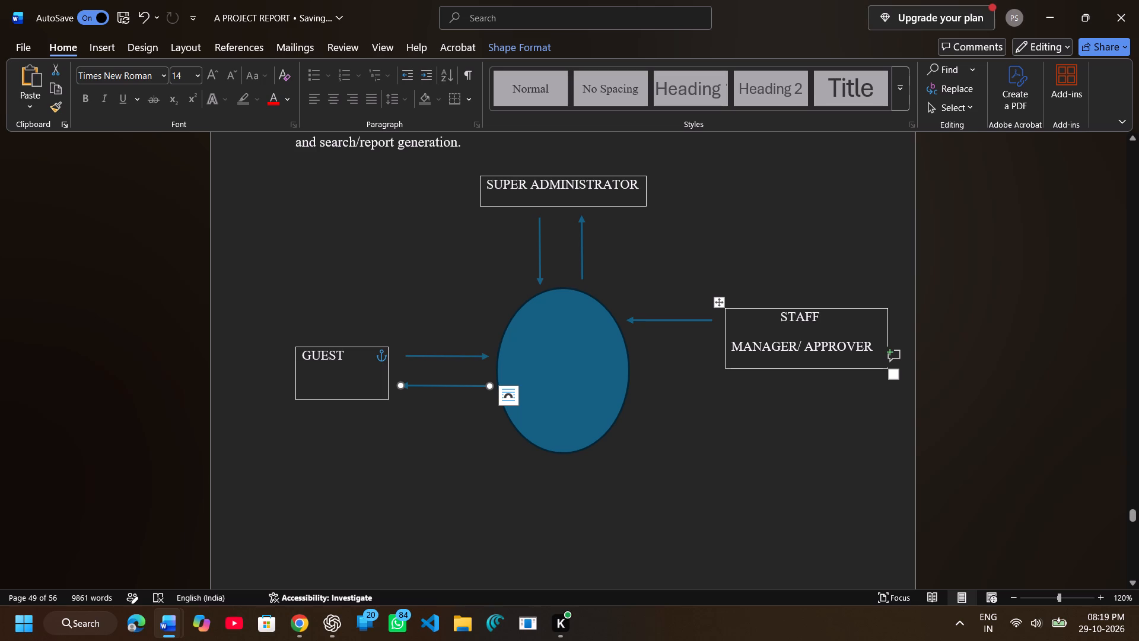
Move the STAFF table slightly down toward the oval's mid-height and shift its arrow down to fit between the oval and the table.
left_click_drag(721, 303, 724, 352)
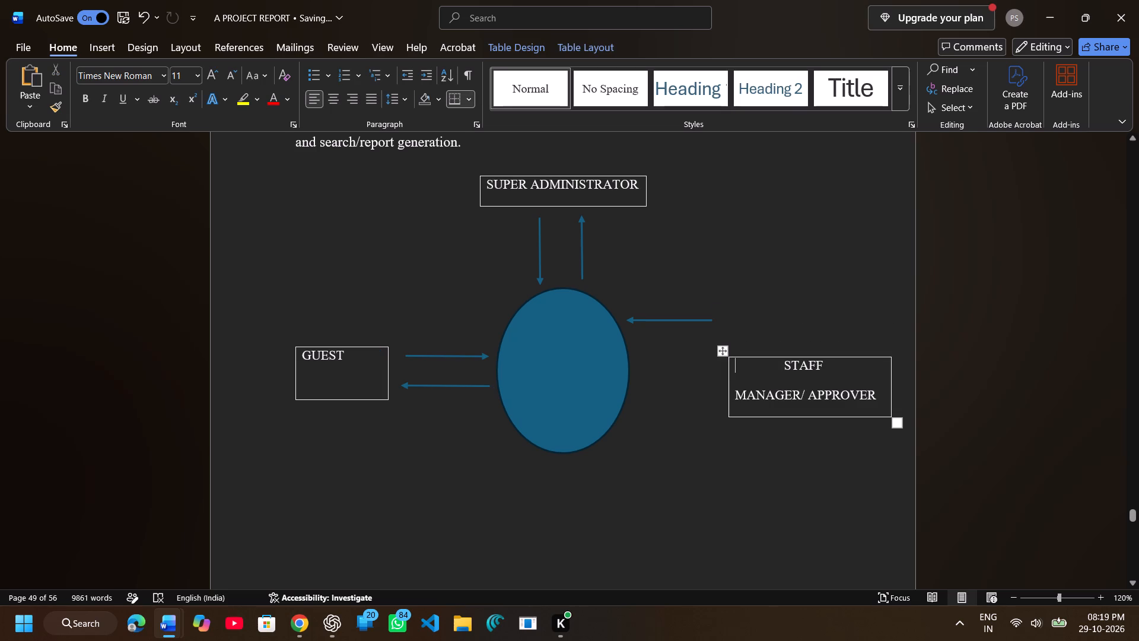
left_click_drag(721, 350, 719, 337)
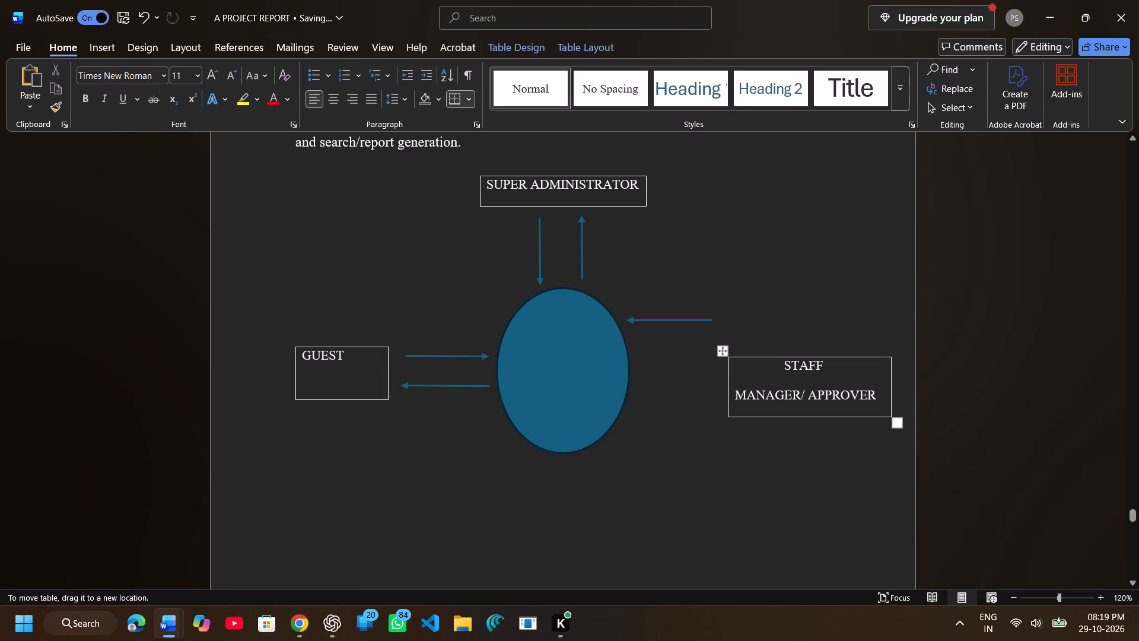
left_click_drag(719, 337, 720, 323)
left_click_drag(720, 323, 721, 298)
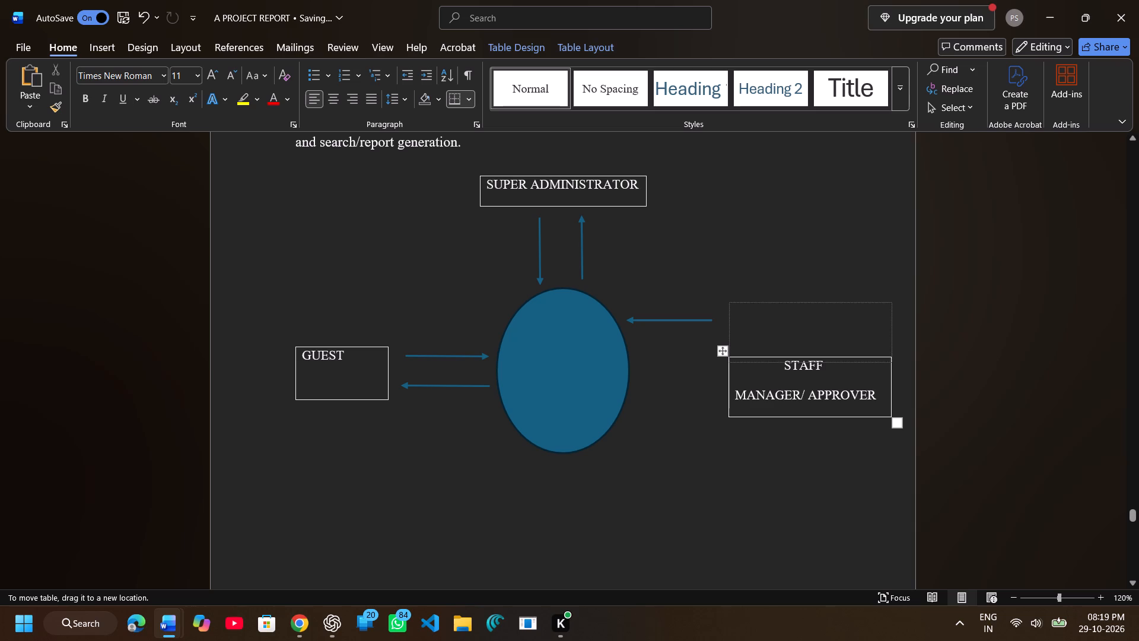
left_click_drag(721, 298, 721, 319)
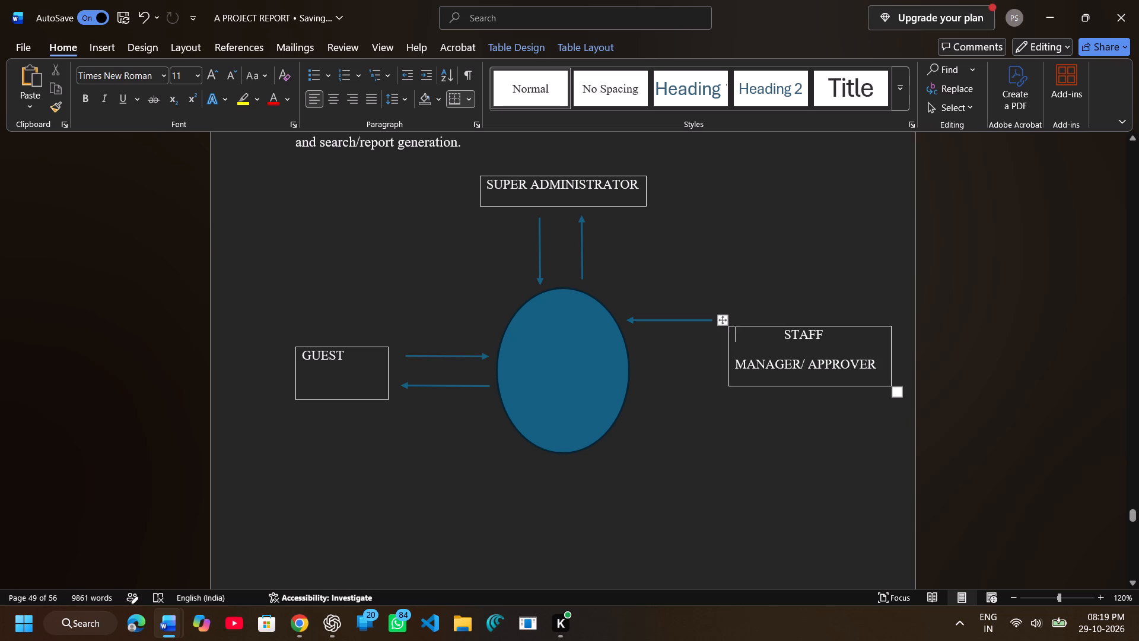
left_click_drag(683, 319, 692, 341)
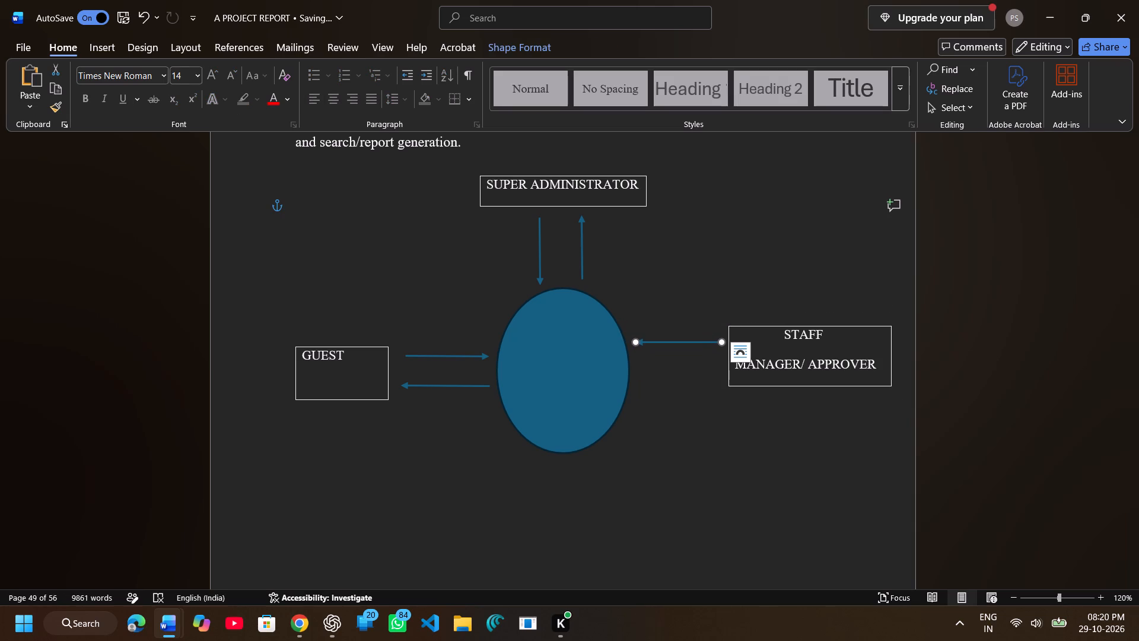
Draw a second, nearly horizontal arrow from the oval to the STAFF table, below the existing arrow and pointing at the table.
left_click_drag(109, 52, 198, 84)
left_click(198, 84)
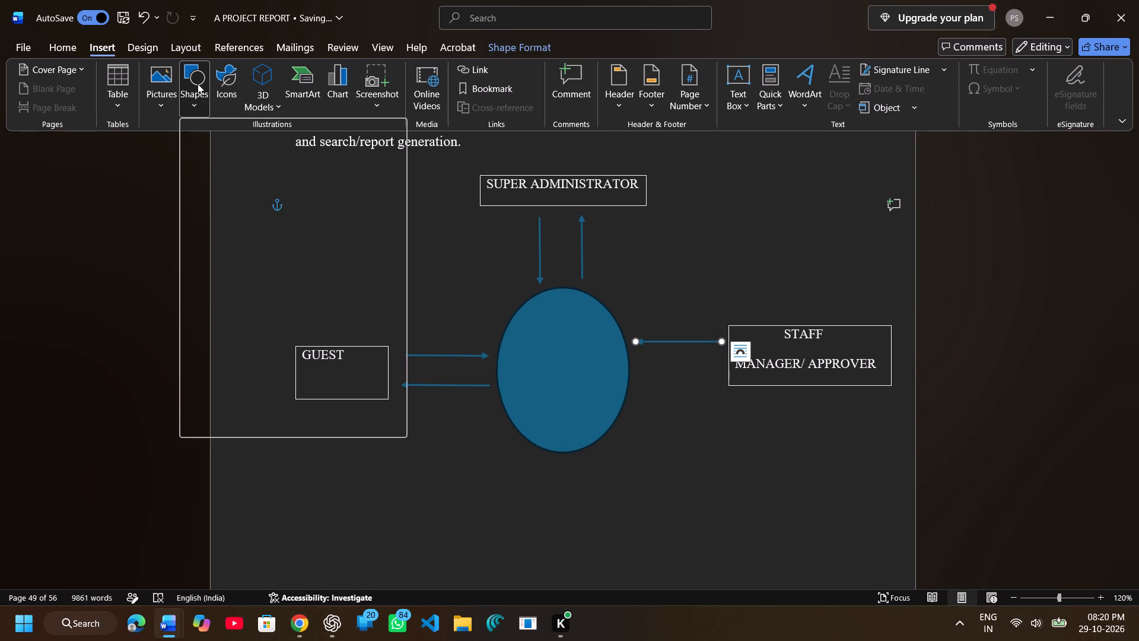
left_click(228, 144)
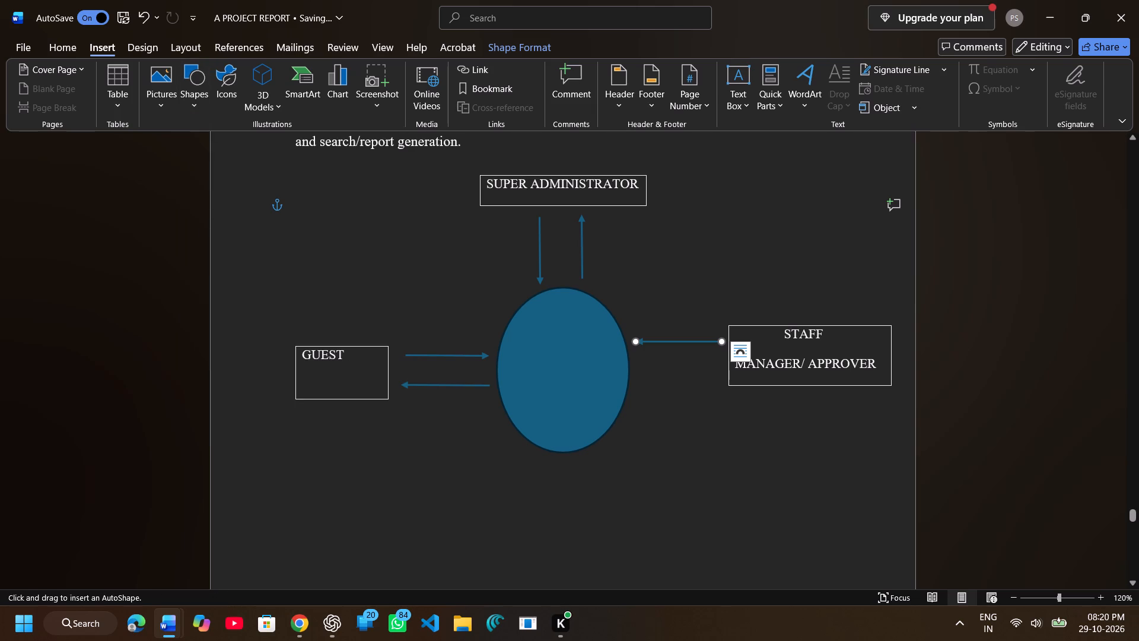
left_click_drag(637, 369, 721, 367)
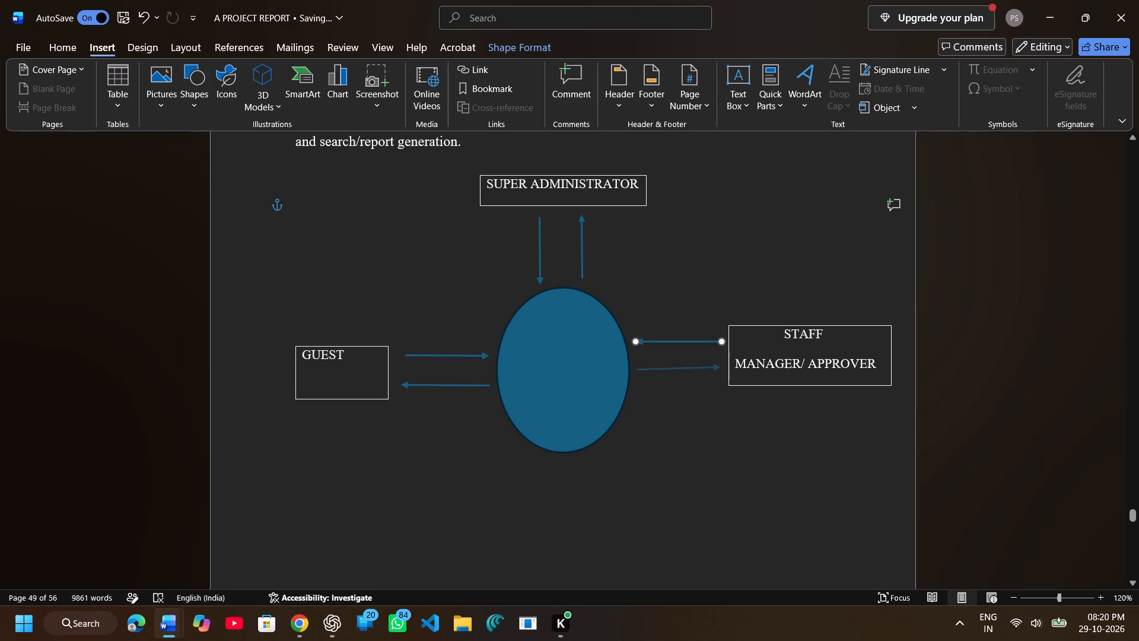
left_click_drag(721, 367, 722, 367)
left_click(691, 432)
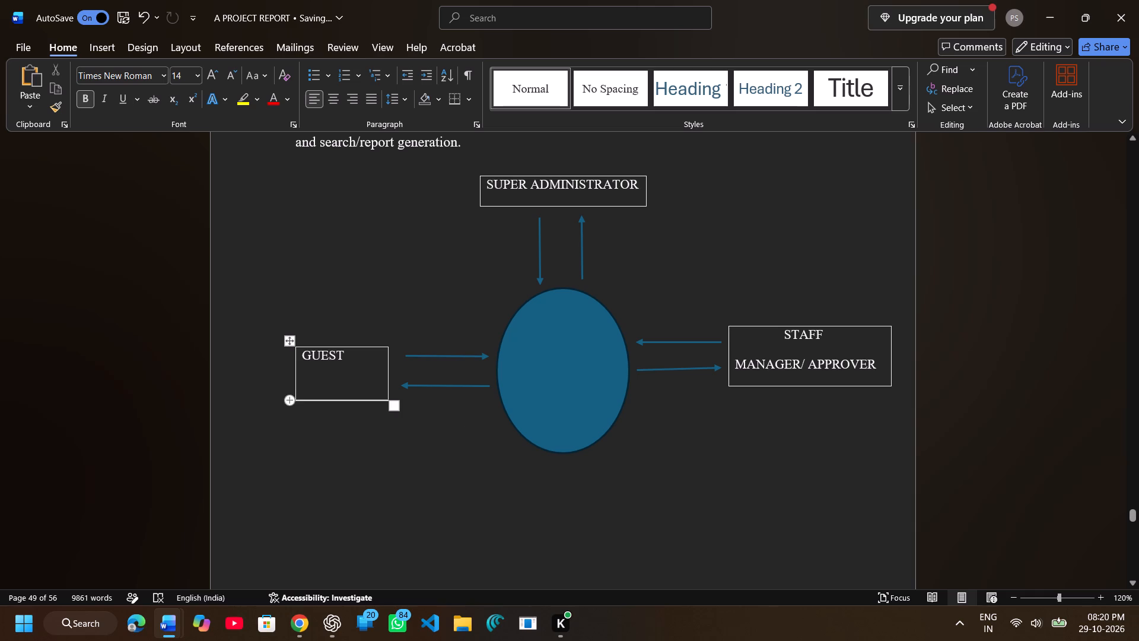
Move the GUEST table and its two arrows up to the upper half of the oval, with the arrows closer together.
left_click_drag(289, 336, 291, 307)
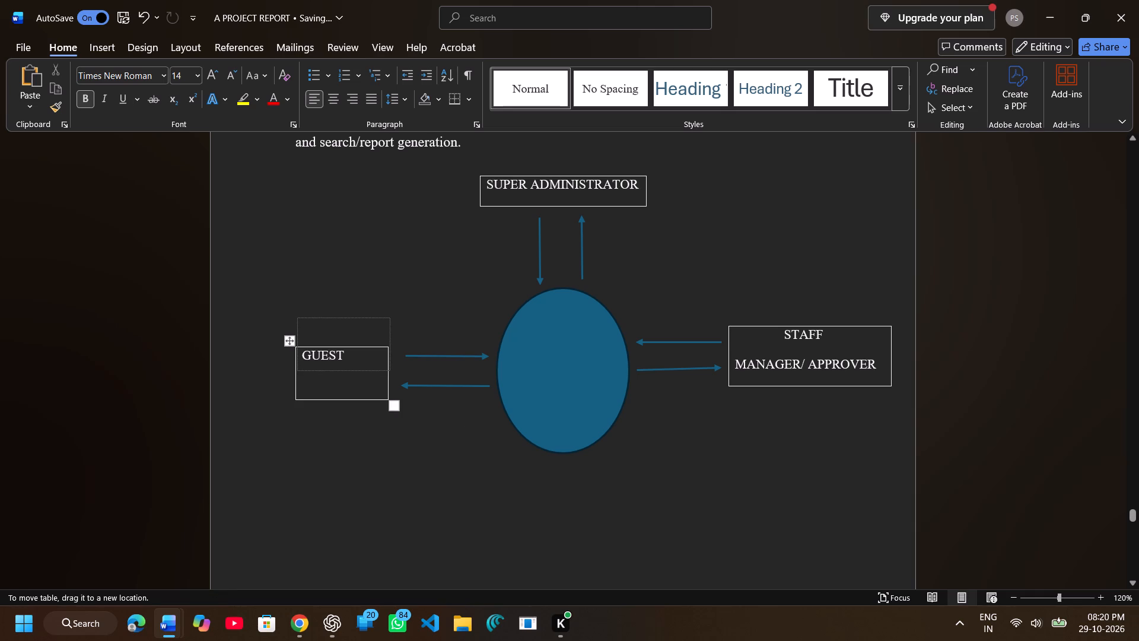
left_click_drag(291, 307, 292, 297)
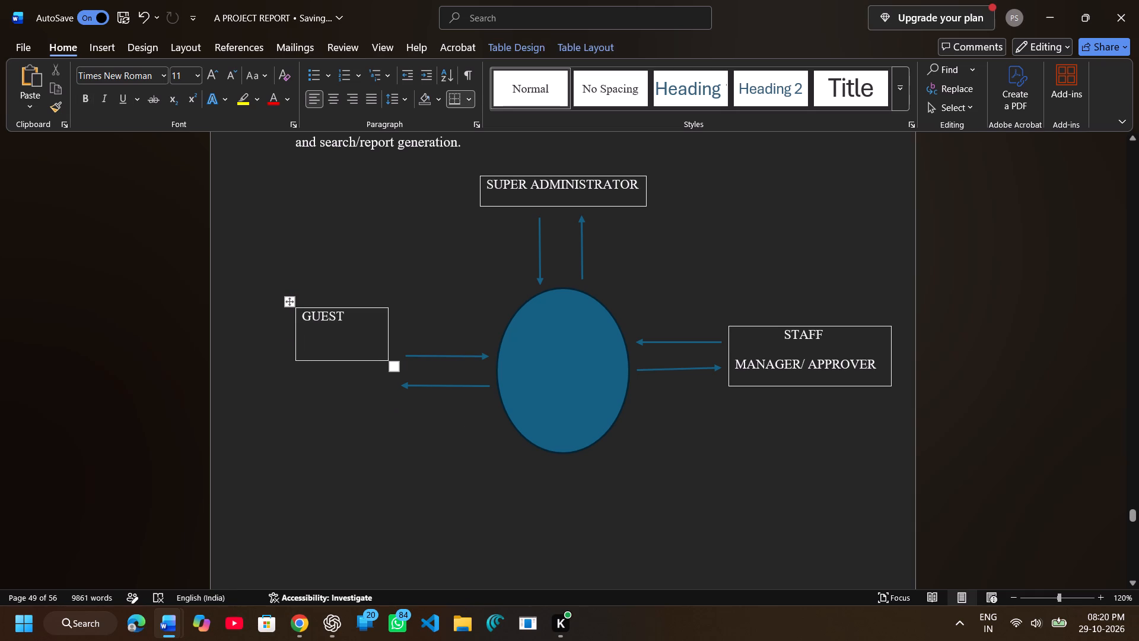
left_click_drag(422, 354, 423, 316)
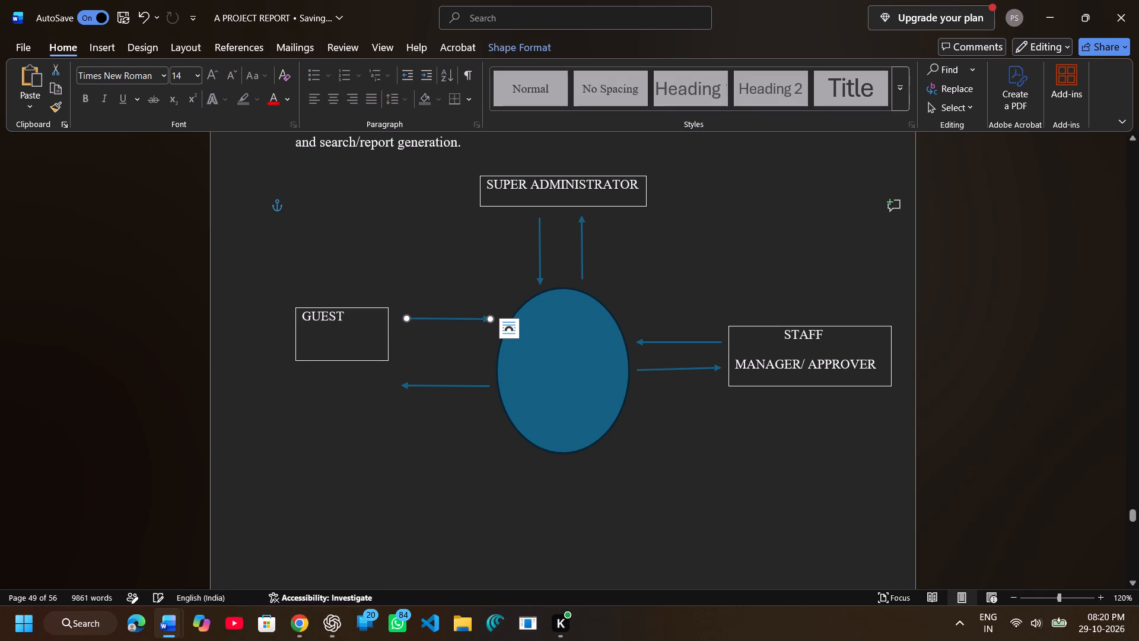
left_click_drag(434, 382, 437, 335)
Delete the GUEST table's row, keeping the two arrows beside the oval.
right_click(348, 337)
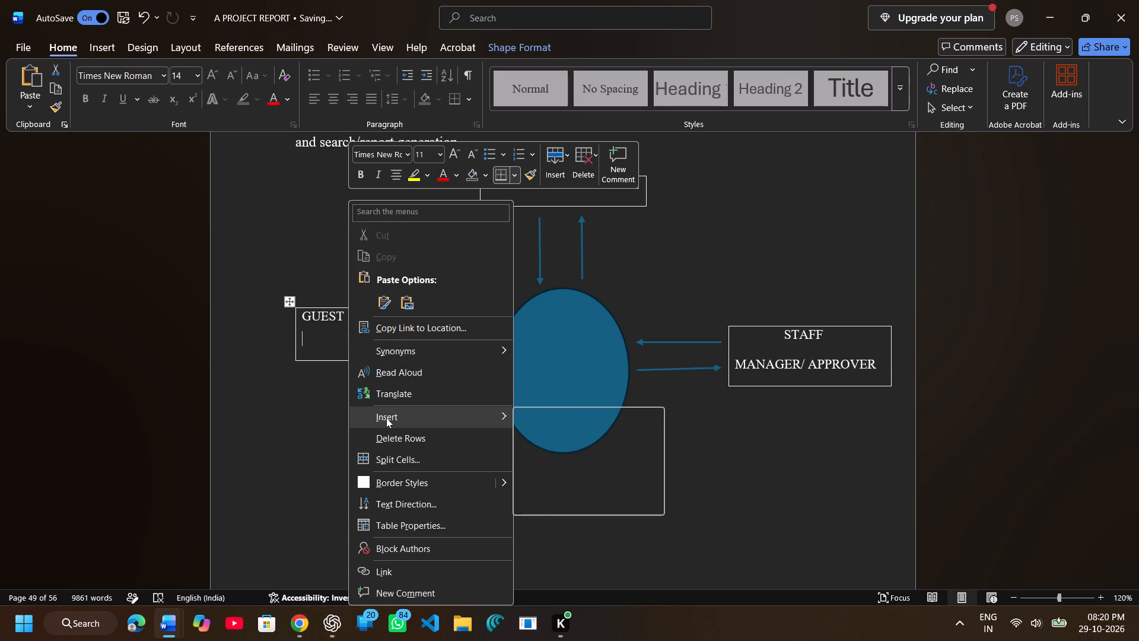
left_click(386, 418)
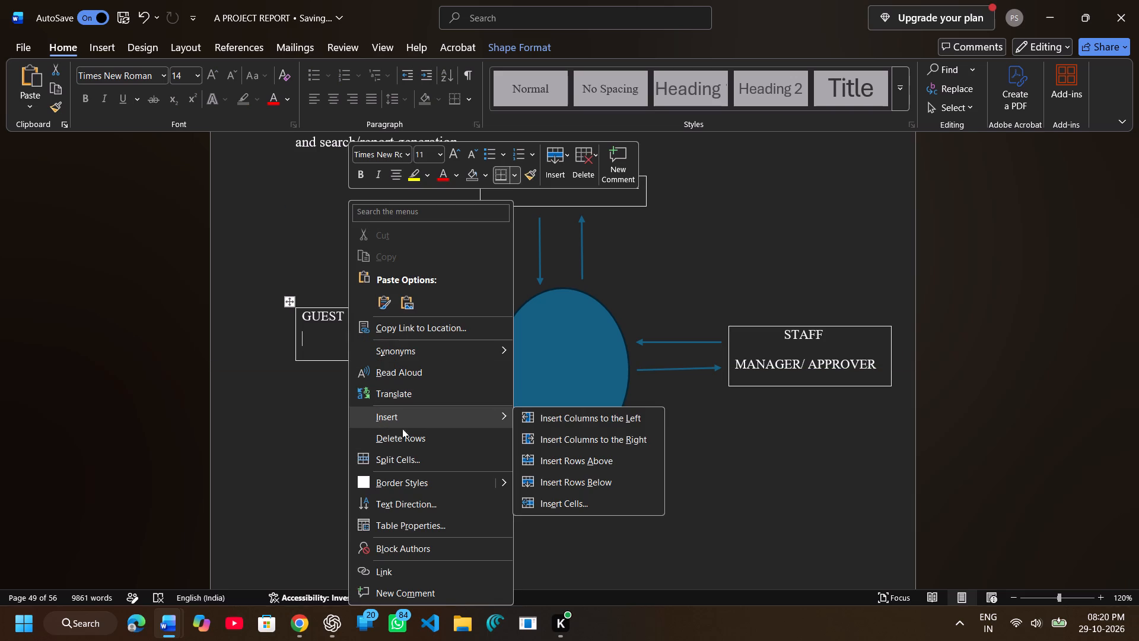
left_click(405, 445)
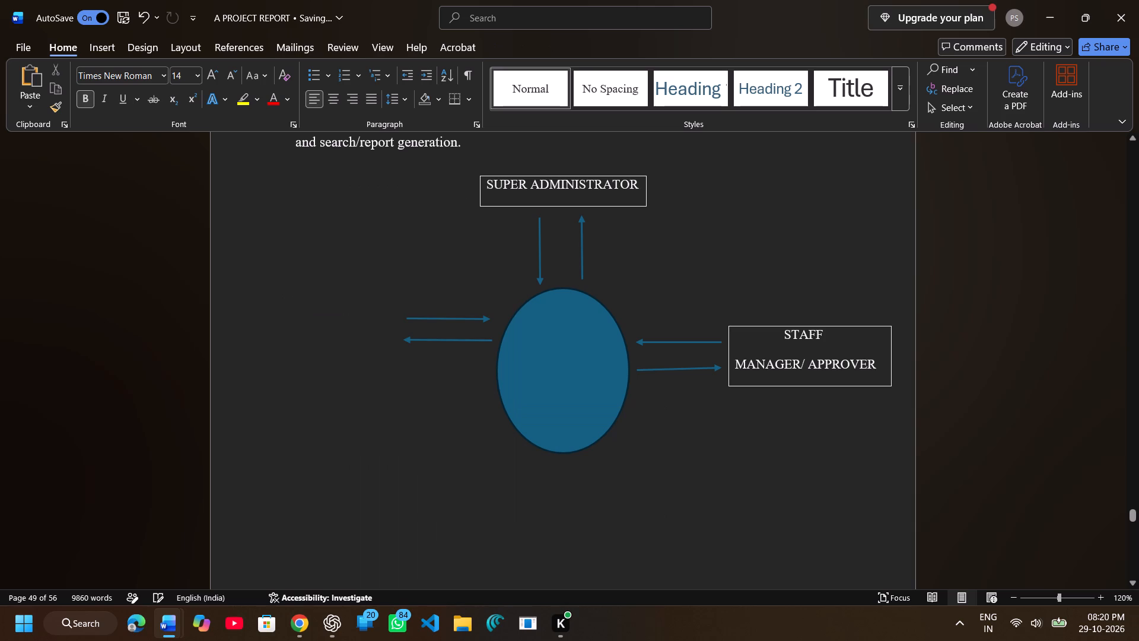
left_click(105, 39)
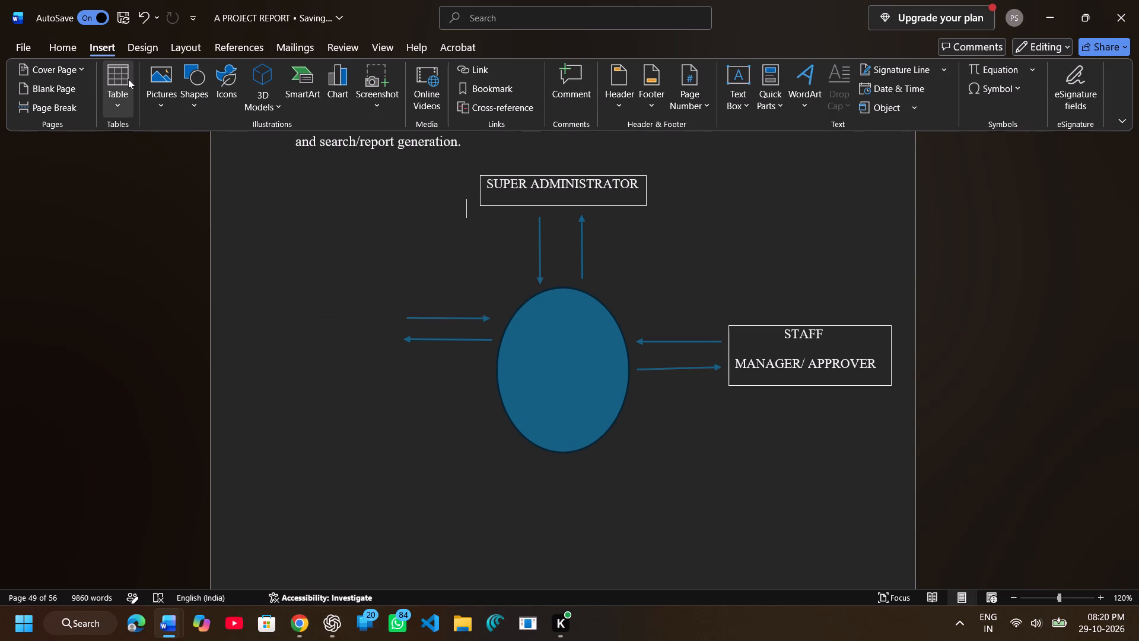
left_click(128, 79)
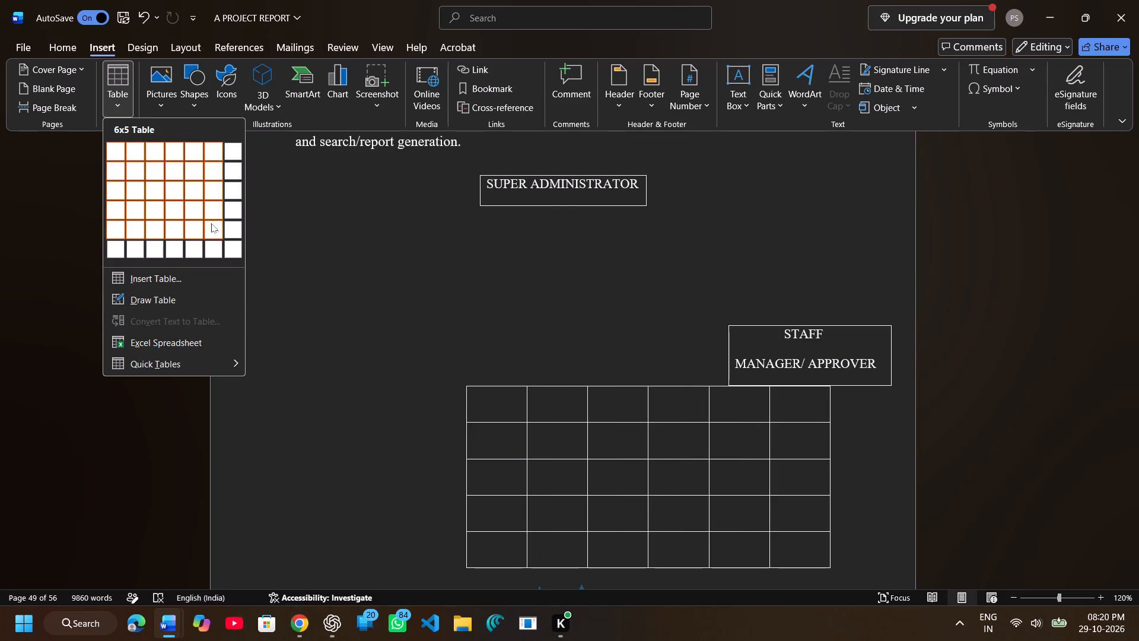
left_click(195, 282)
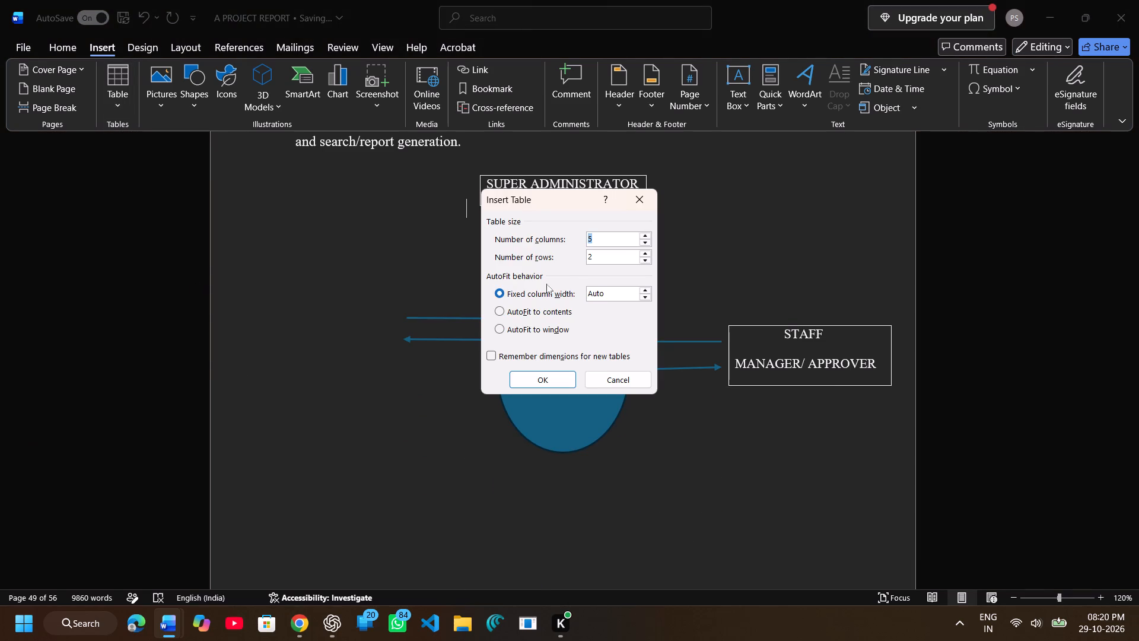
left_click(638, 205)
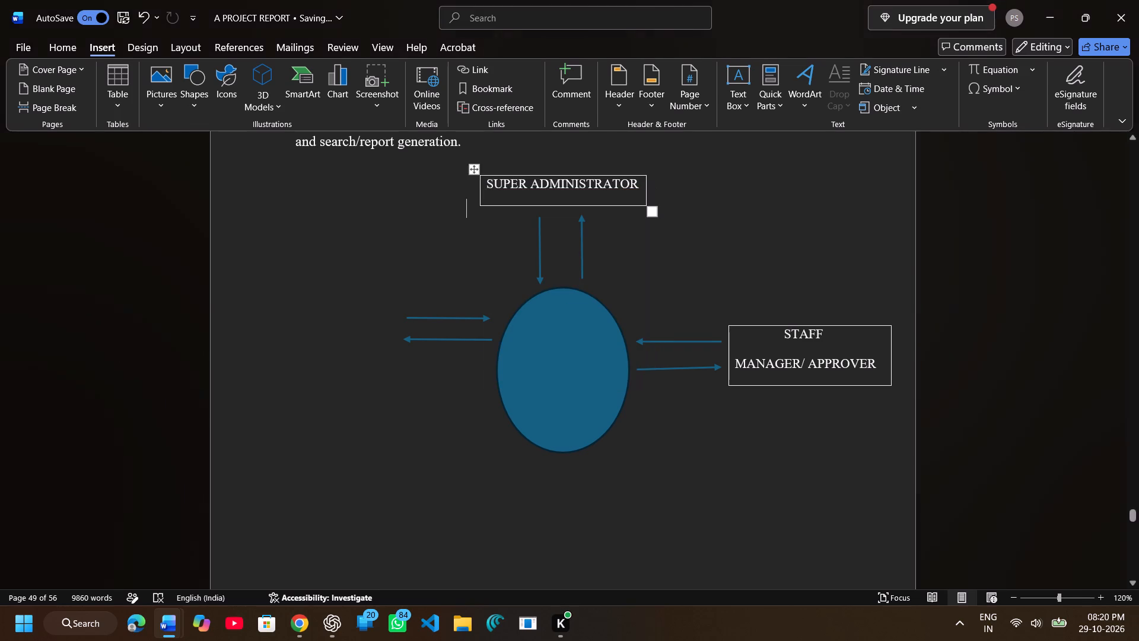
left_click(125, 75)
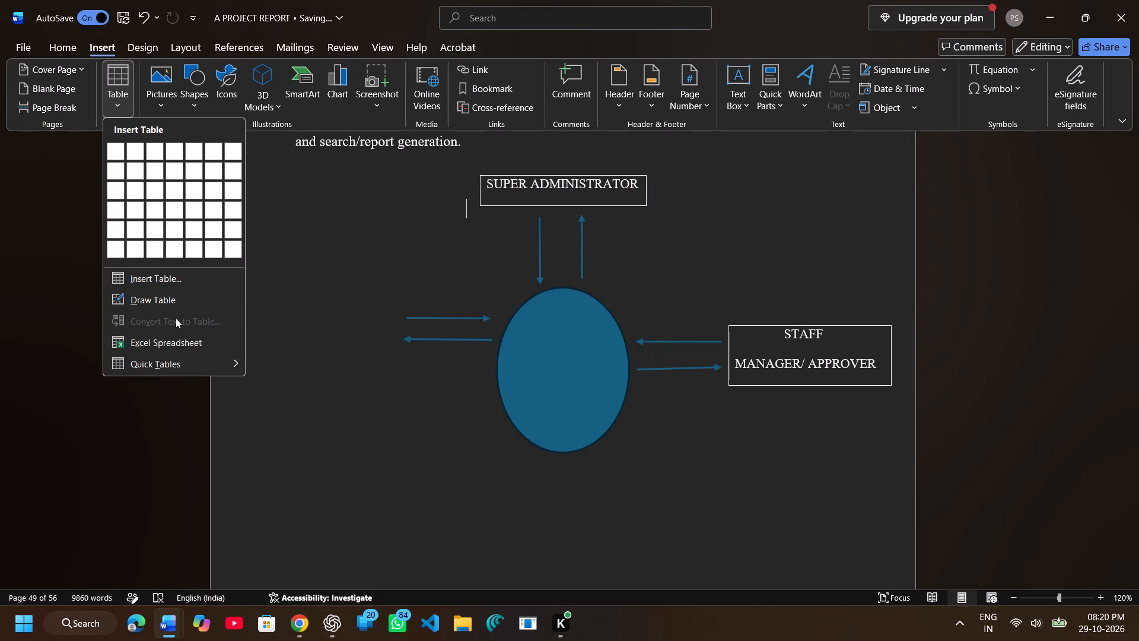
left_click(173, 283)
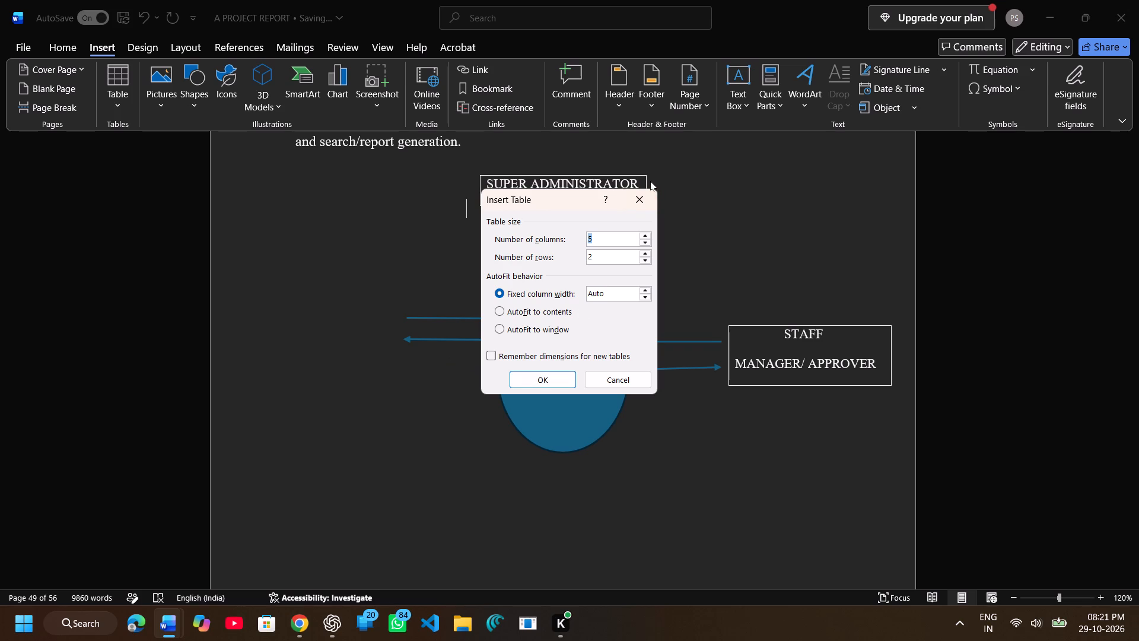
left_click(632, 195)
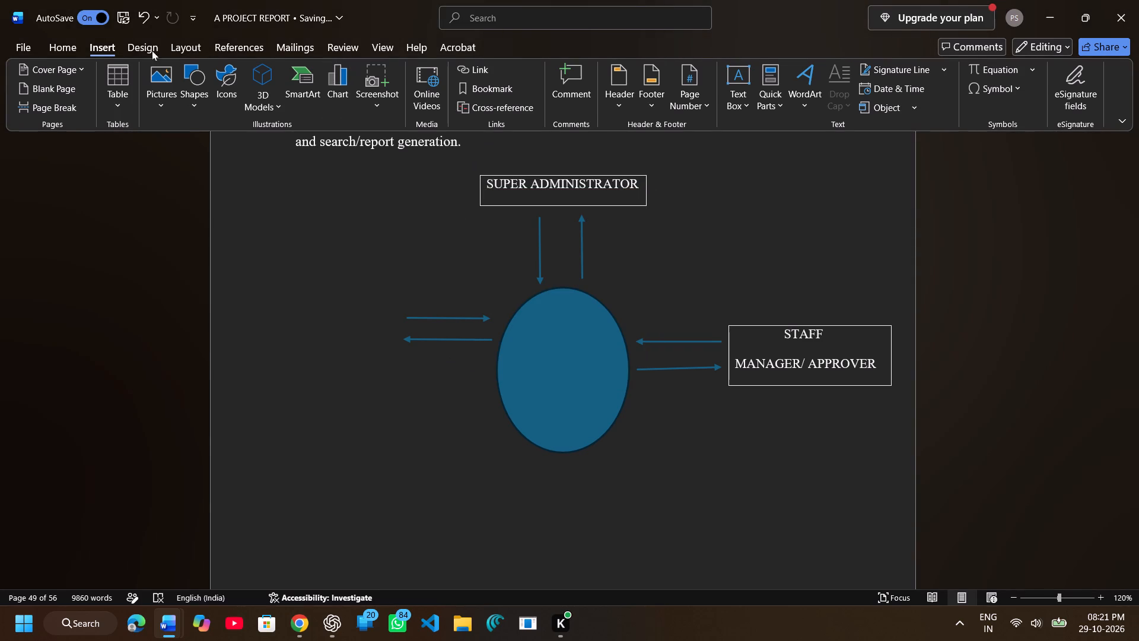
Draw a single-cell table about 0.81 cm high in the empty space beside the two arrows, opposite the STAFF table.
left_click_drag(108, 47, 117, 74)
left_click(117, 74)
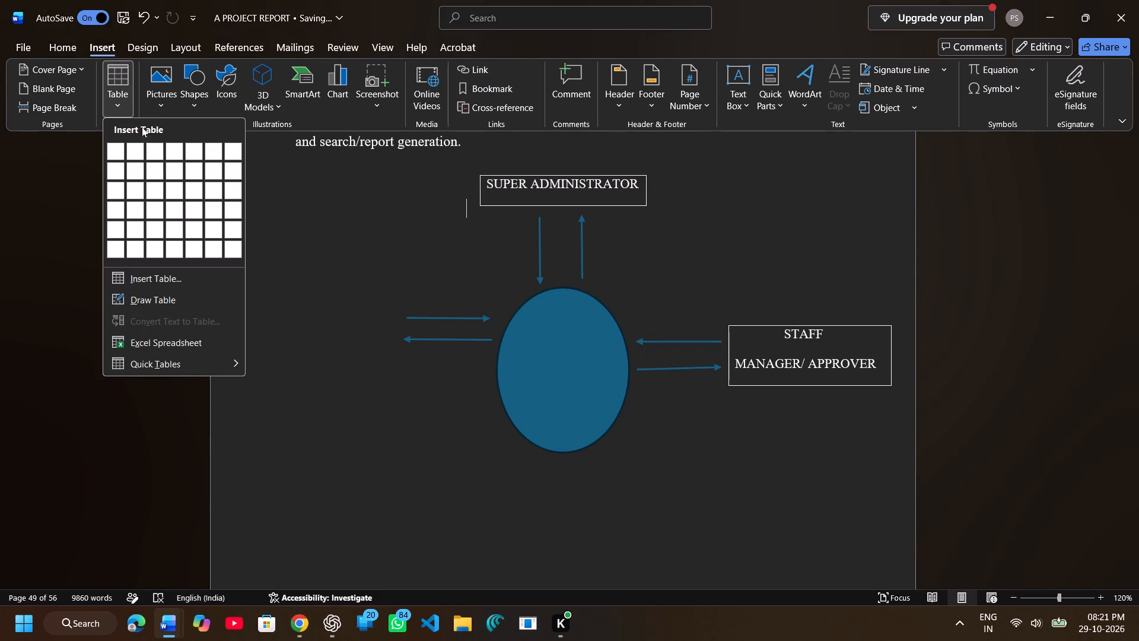
left_click(175, 295)
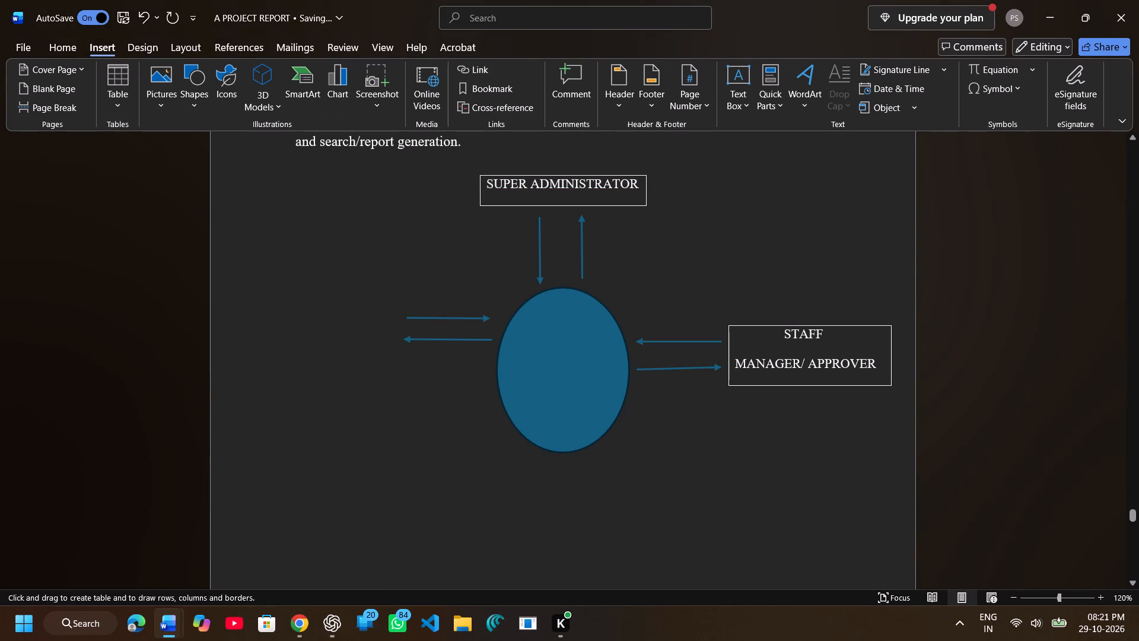
left_click_drag(303, 331, 397, 357)
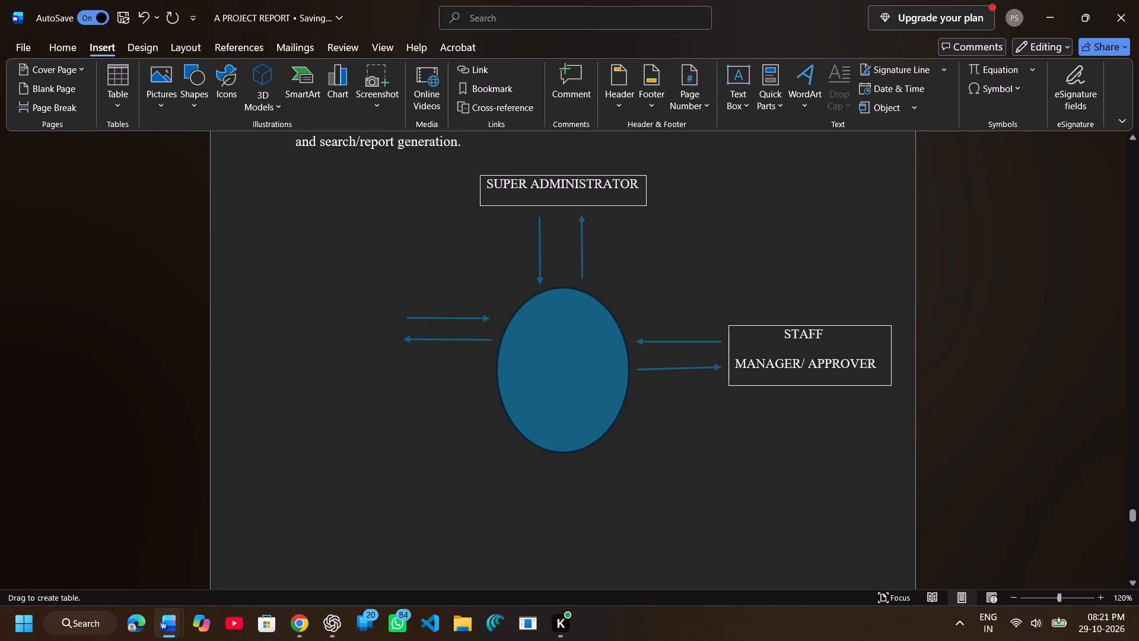
left_click_drag(397, 357, 397, 358)
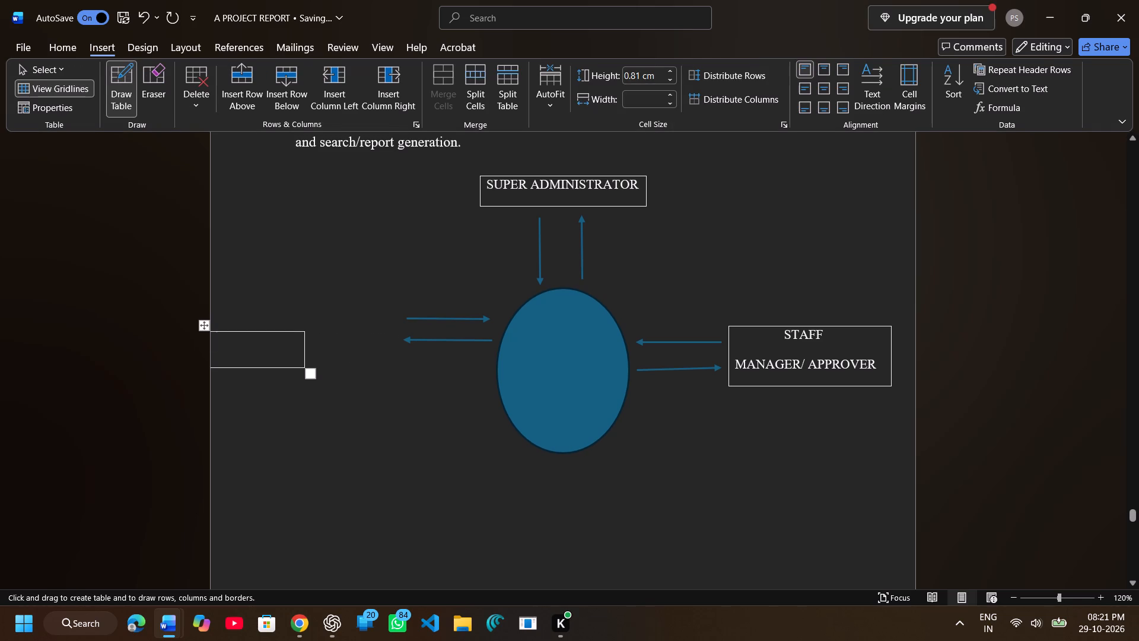
Move the new table so it lines up with the paragraph's left edge and ends just before the two arrows.
left_click_drag(205, 326, 209, 318)
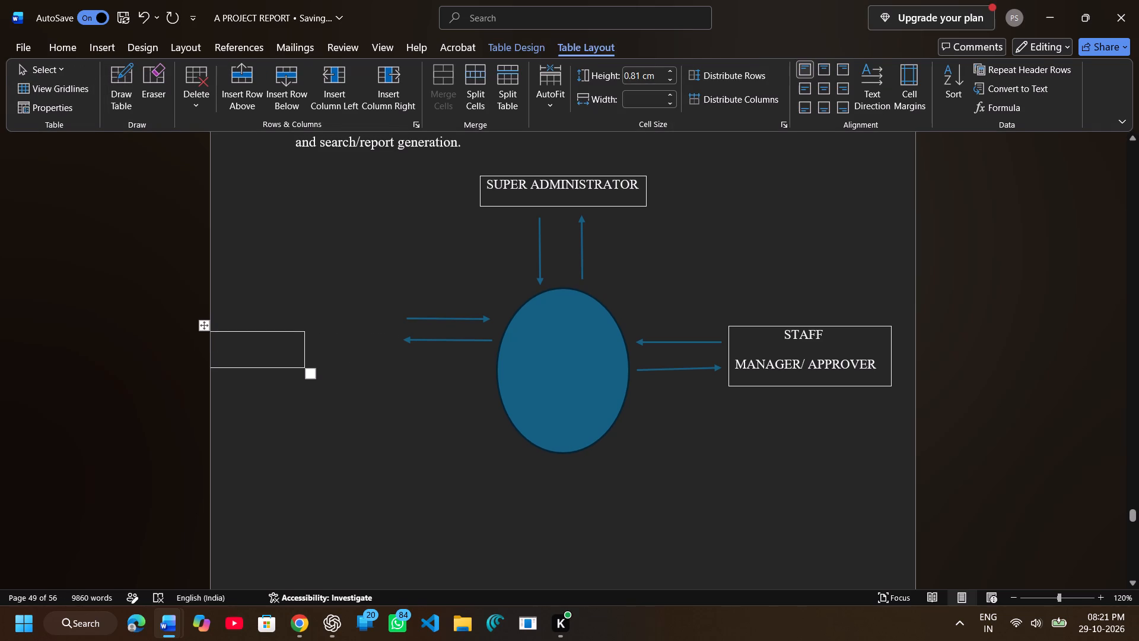
left_click_drag(209, 318, 207, 316)
left_click_drag(205, 320, 252, 305)
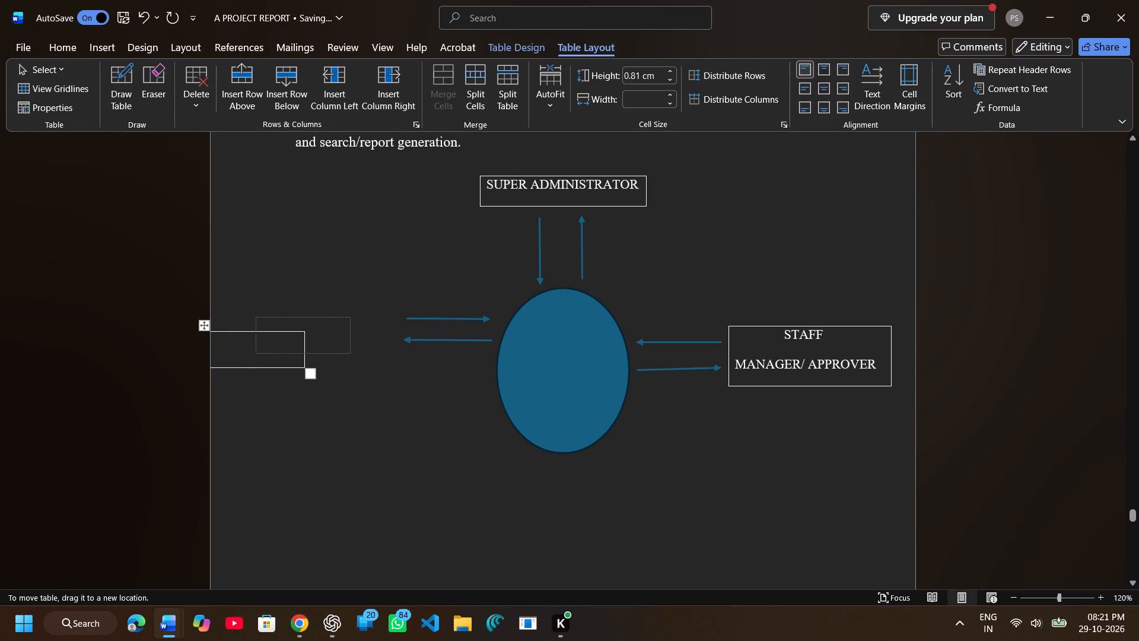
left_click_drag(252, 305, 259, 300)
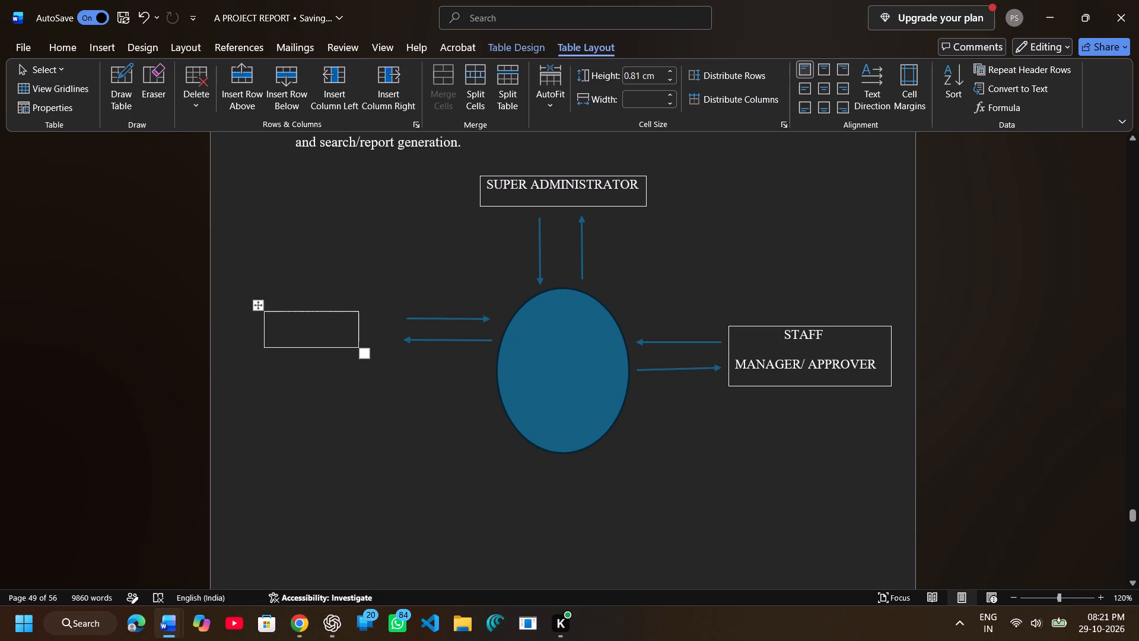
left_click_drag(259, 300, 287, 303)
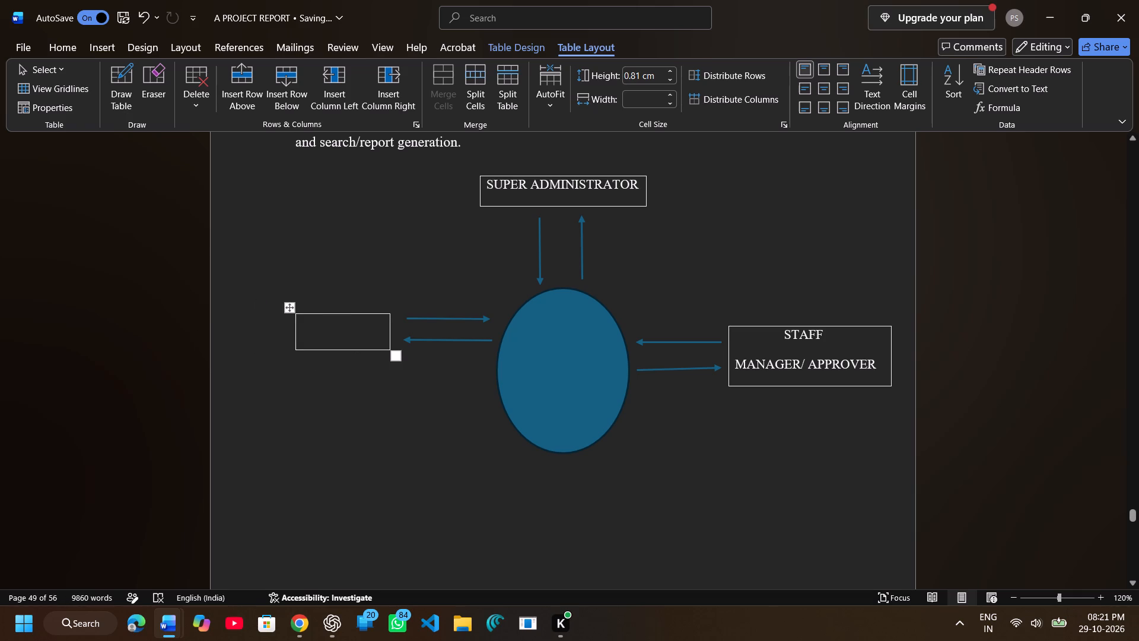
Enter GUEST in the new table.
type("GU")
type("EST")
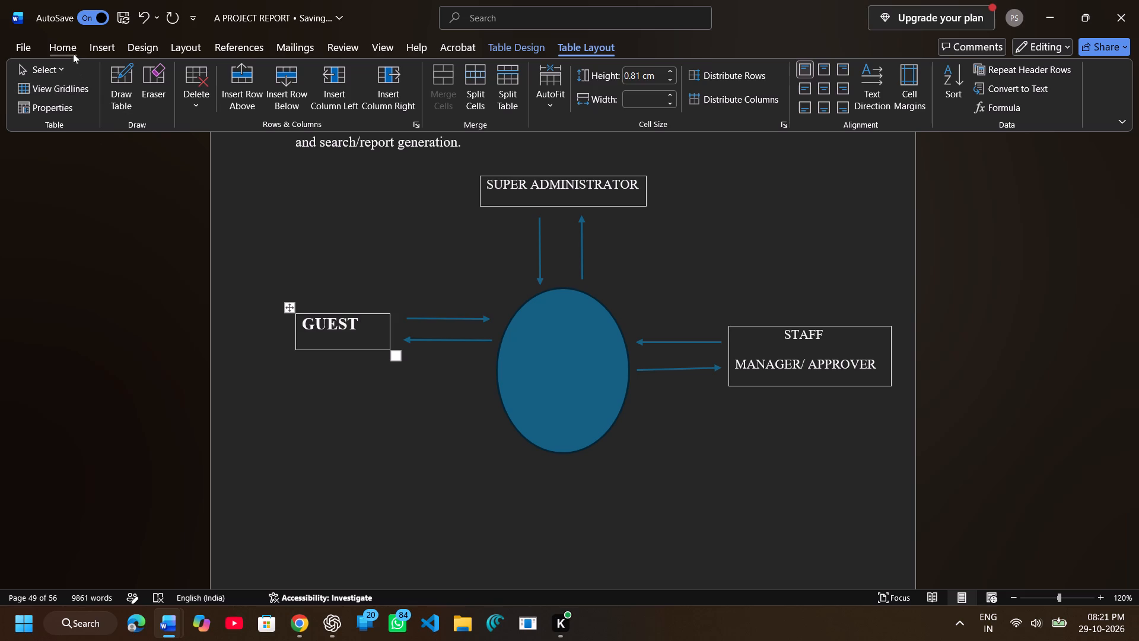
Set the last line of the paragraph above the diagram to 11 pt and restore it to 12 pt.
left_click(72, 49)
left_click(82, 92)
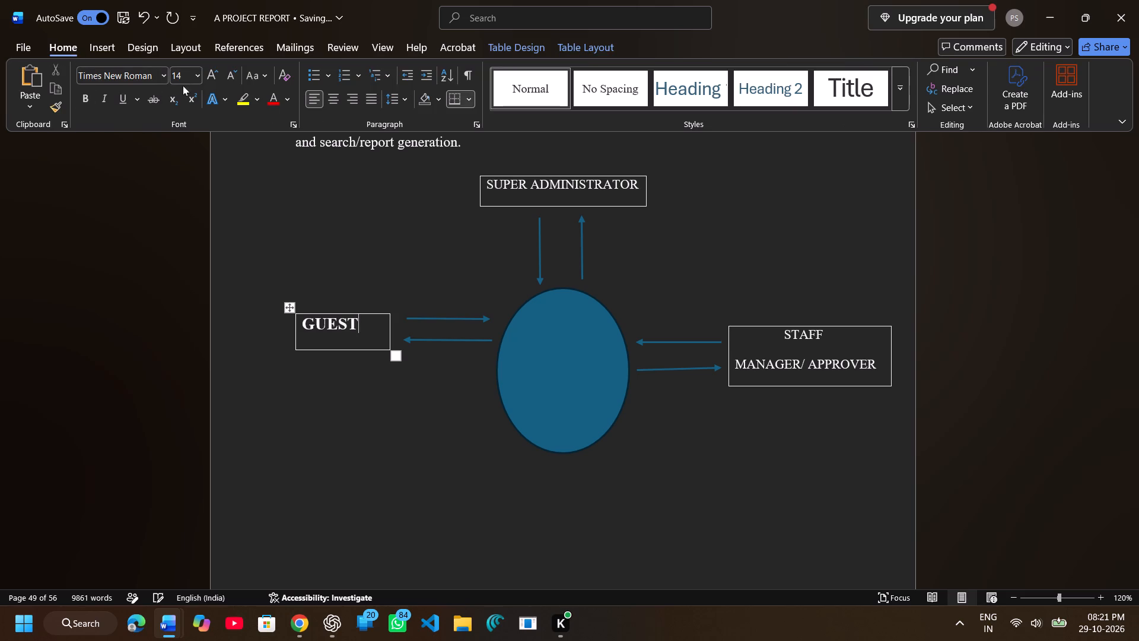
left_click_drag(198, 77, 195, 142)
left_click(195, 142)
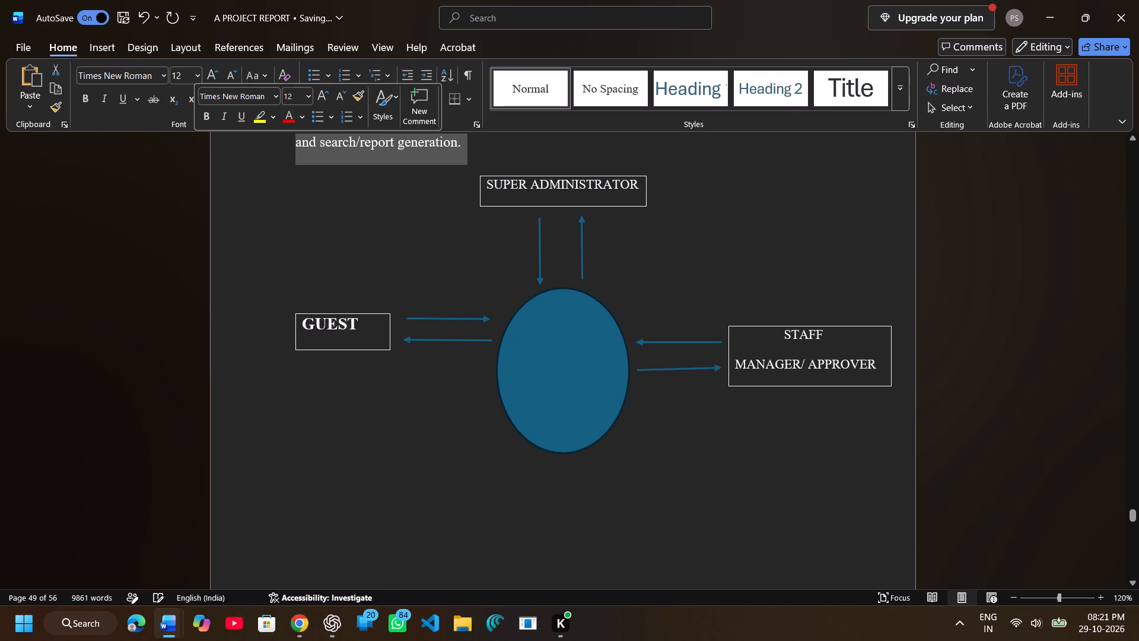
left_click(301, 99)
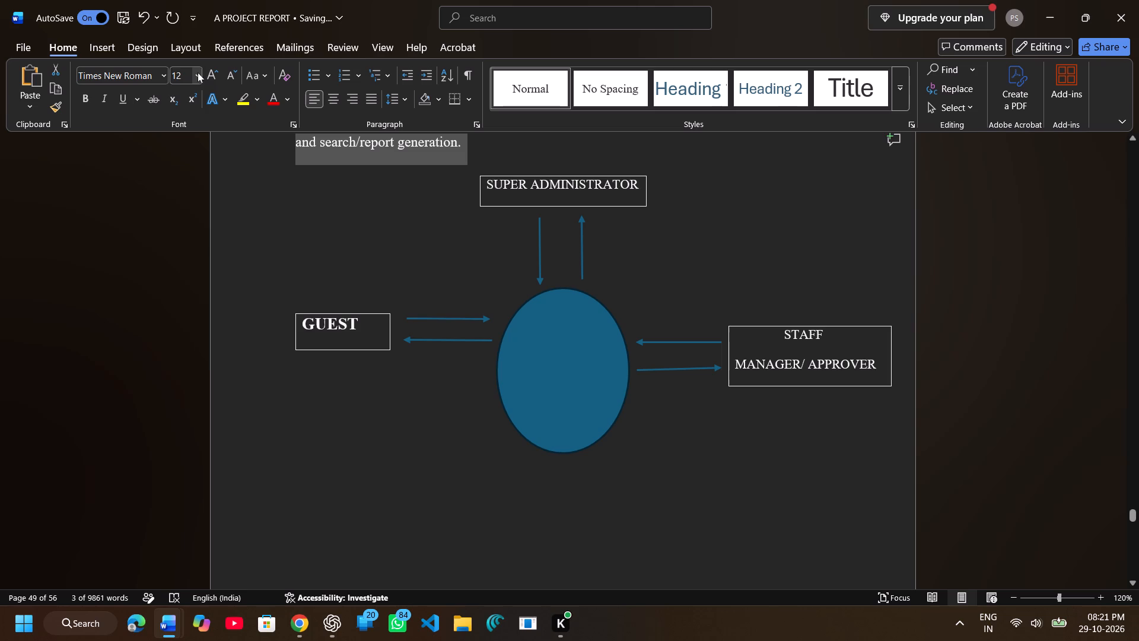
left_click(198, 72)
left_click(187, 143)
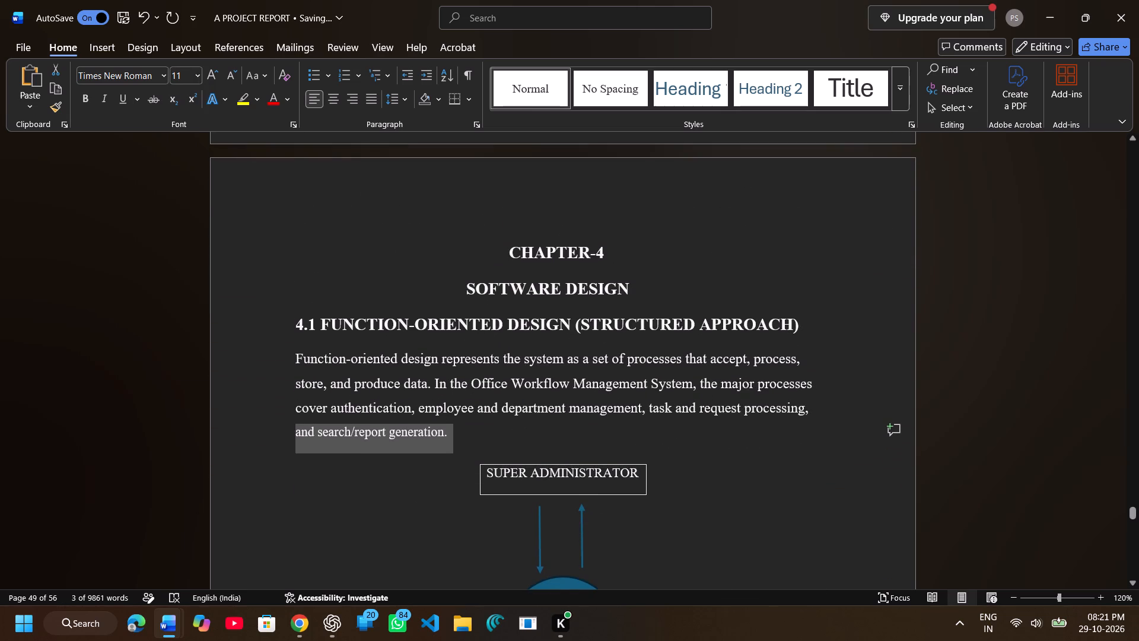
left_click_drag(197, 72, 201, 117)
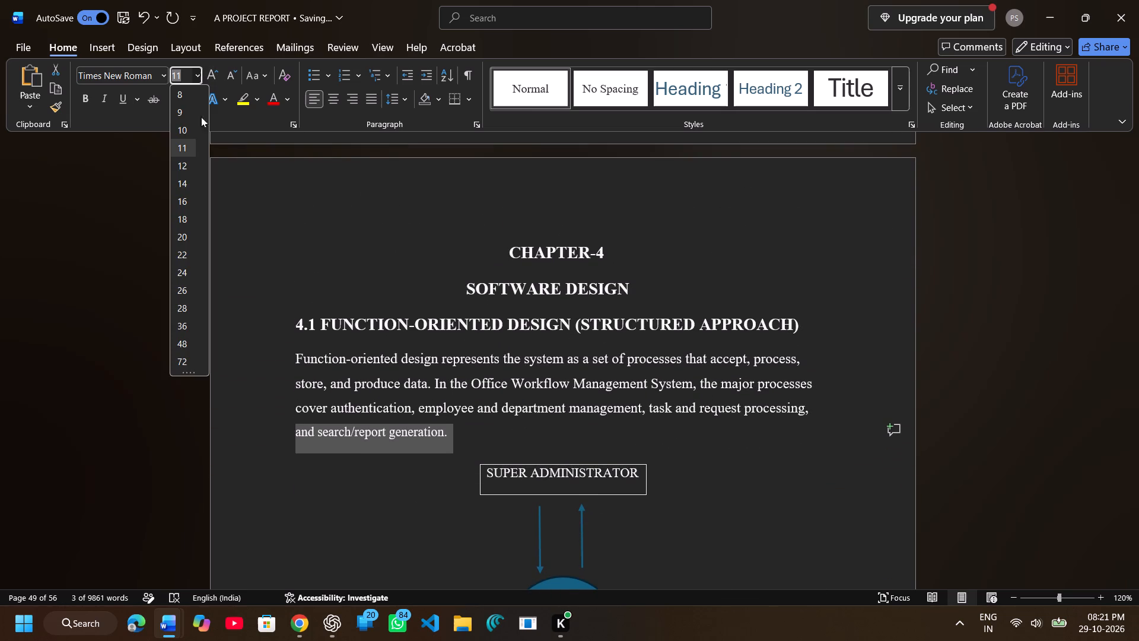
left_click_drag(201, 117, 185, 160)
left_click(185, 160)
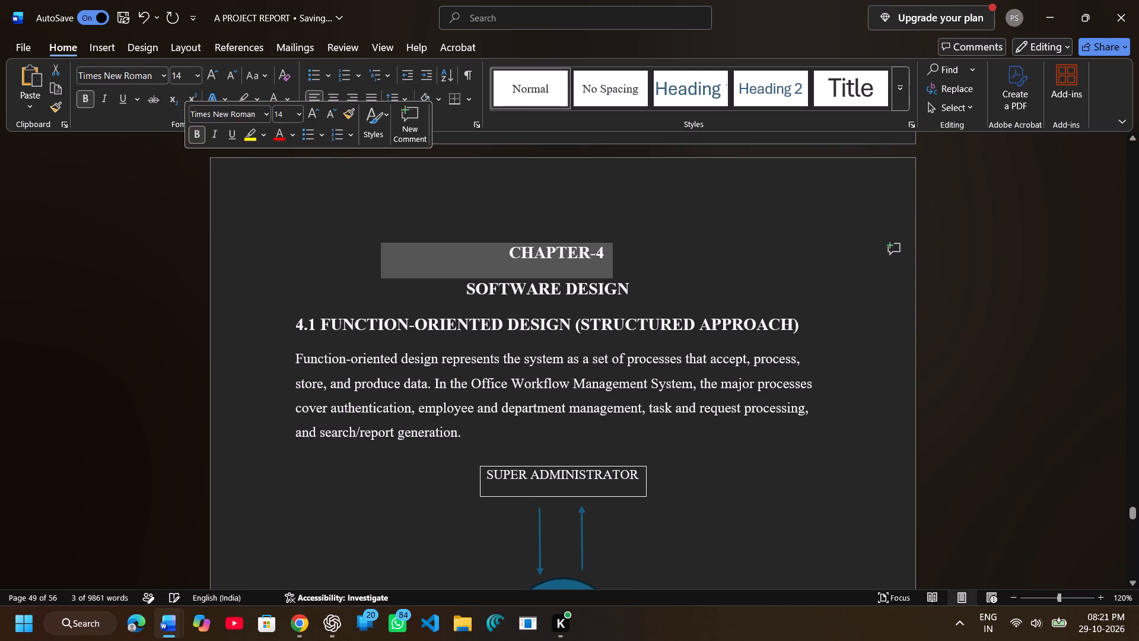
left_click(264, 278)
Set the GUEST label's font size to 11 and remove its bold formatting.
scroll(264, 278, "down", 1)
scroll(264, 278, "up", 1)
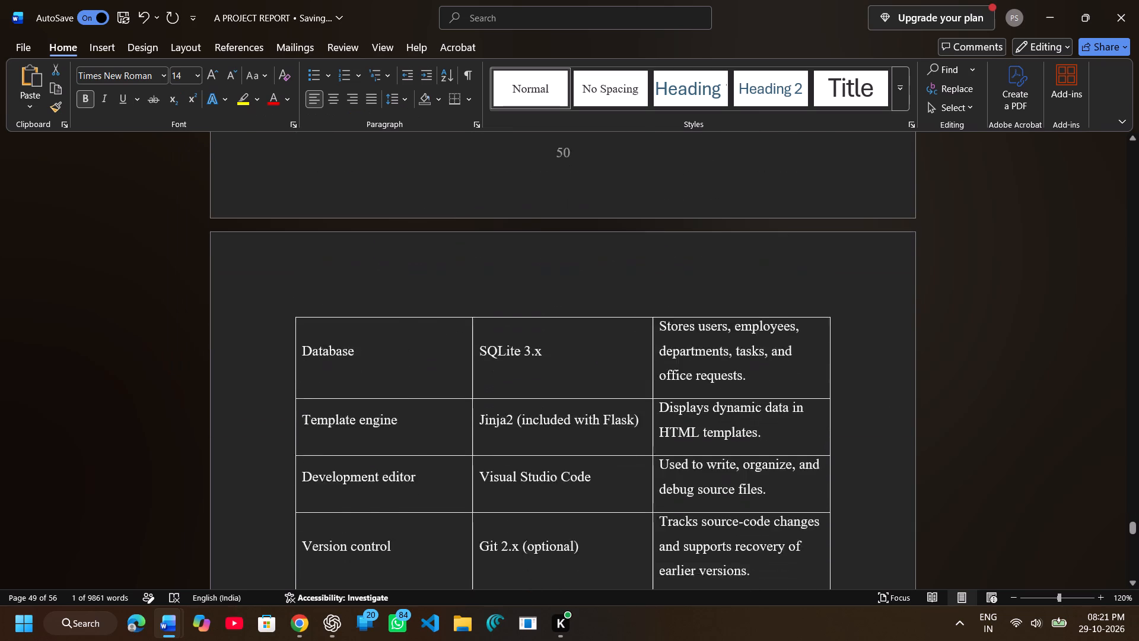
scroll(264, 278, "up", 2)
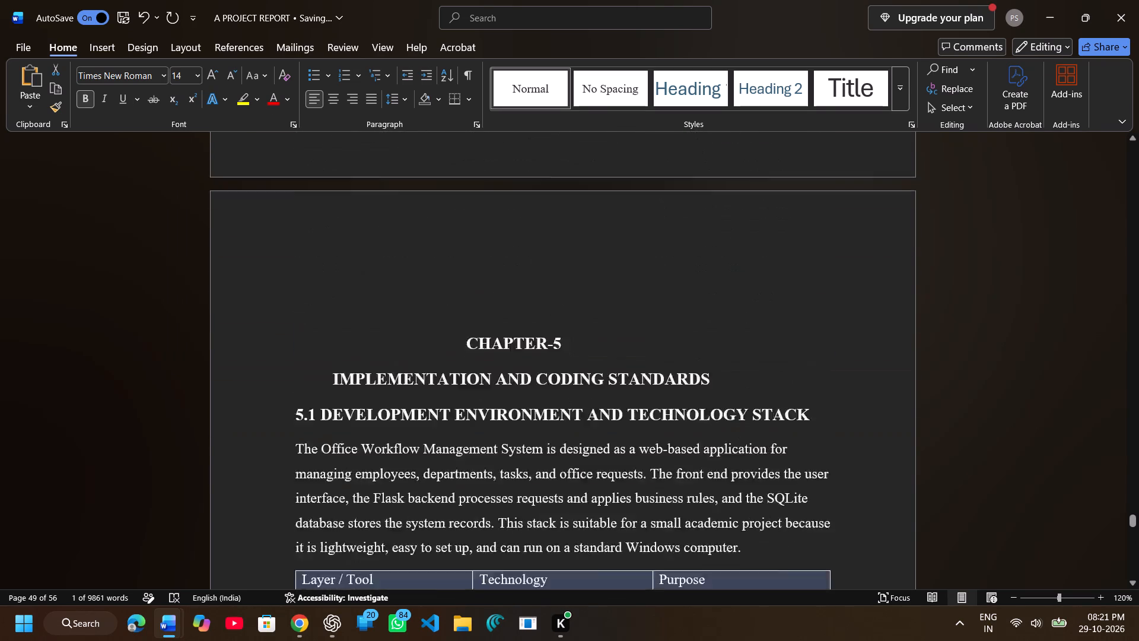
scroll(264, 278, "up", 1)
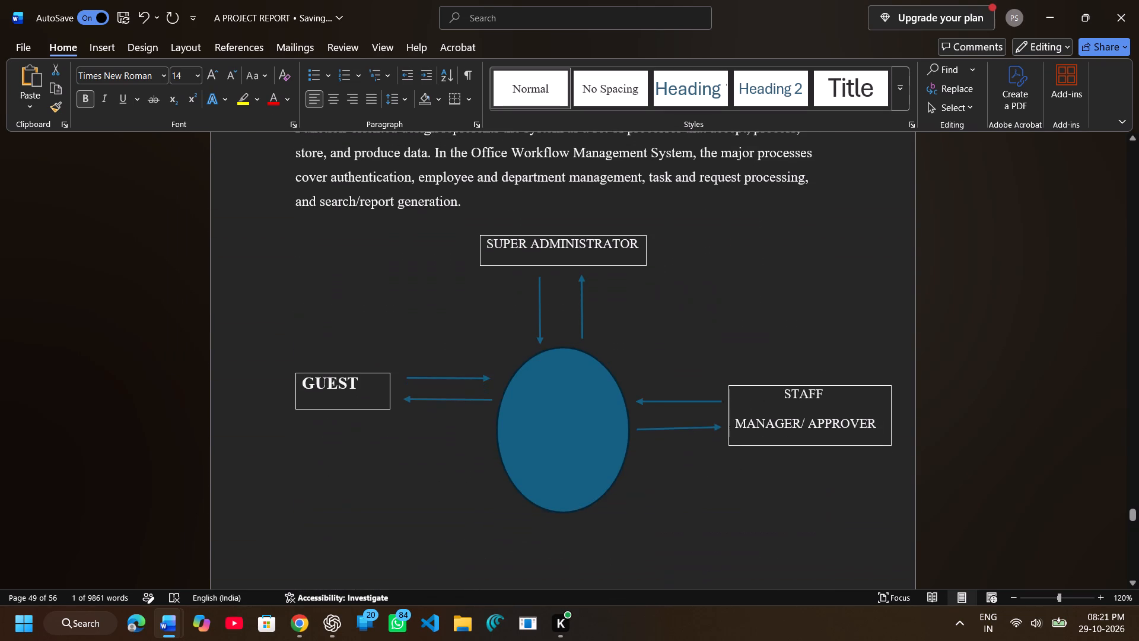
scroll(264, 278, "up", 1)
left_click(355, 386)
left_click_drag(355, 386, 323, 388)
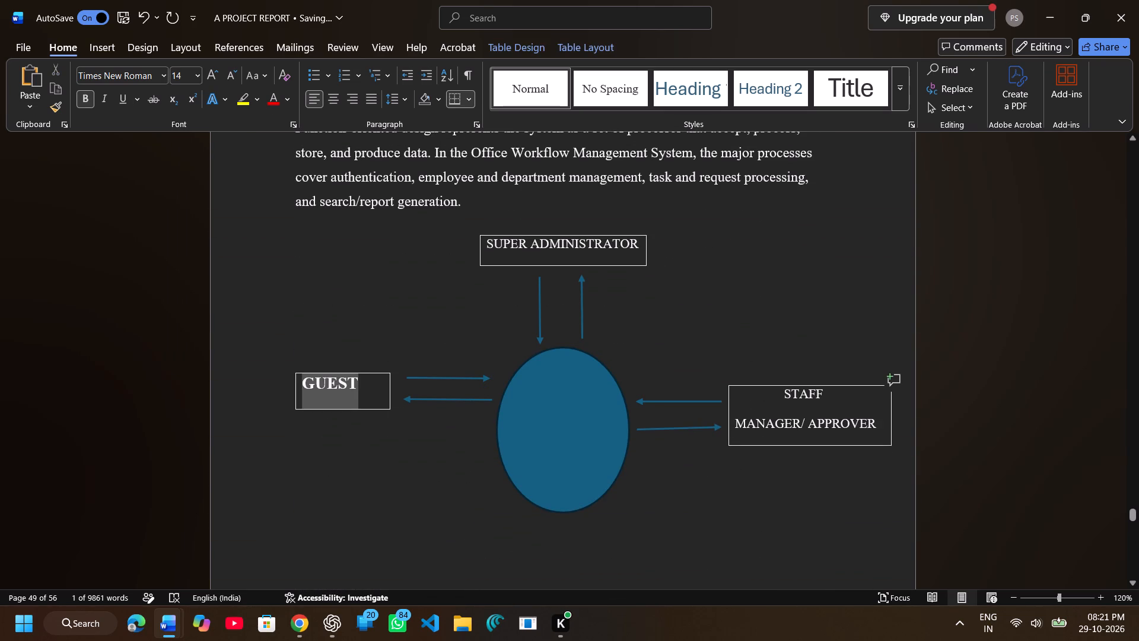
left_click_drag(323, 388, 313, 388)
left_click(404, 414)
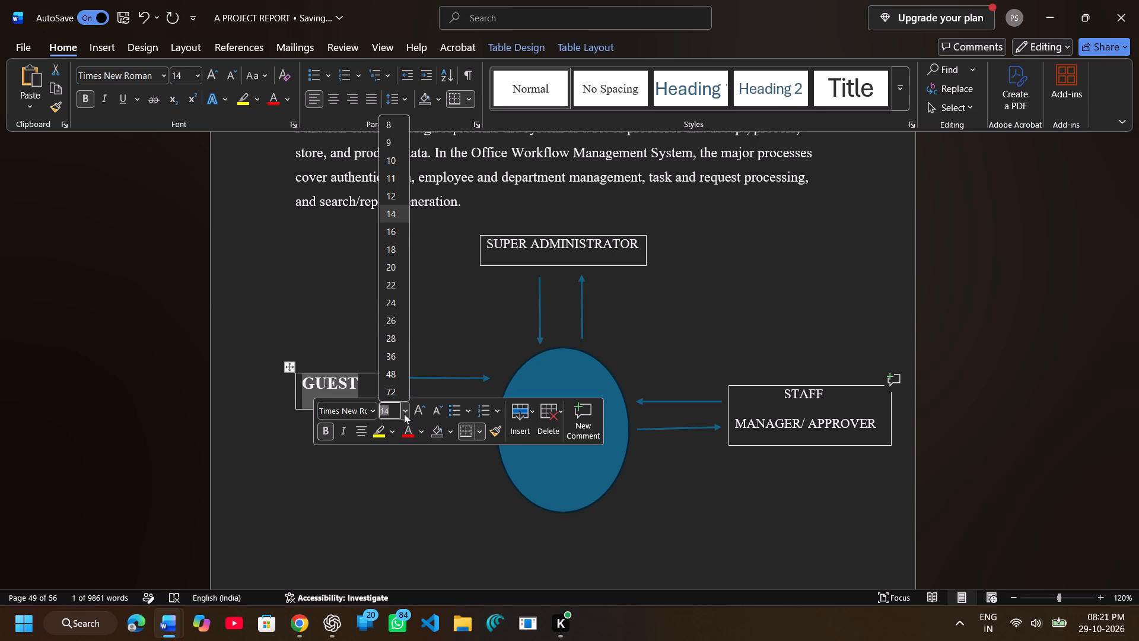
left_click(397, 177)
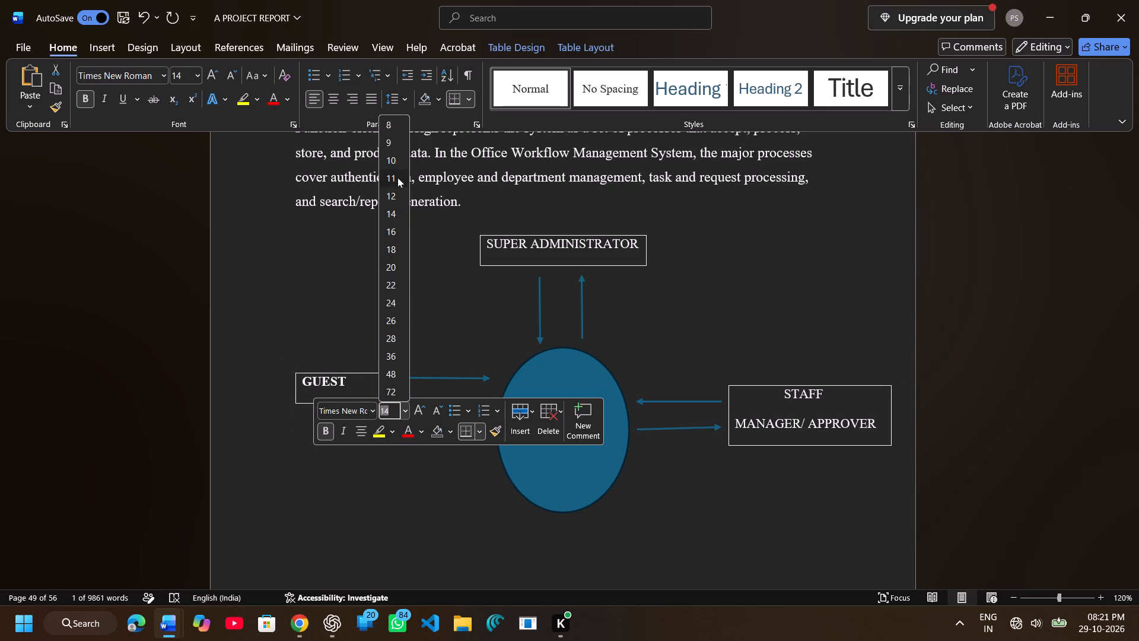
left_click(324, 430)
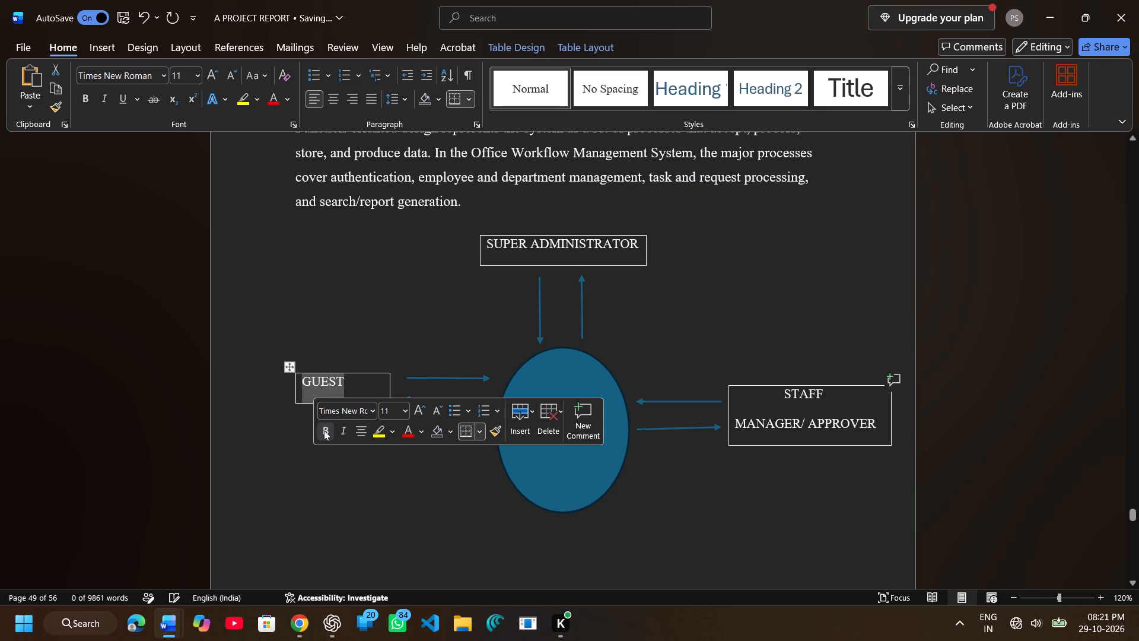
left_click(476, 433)
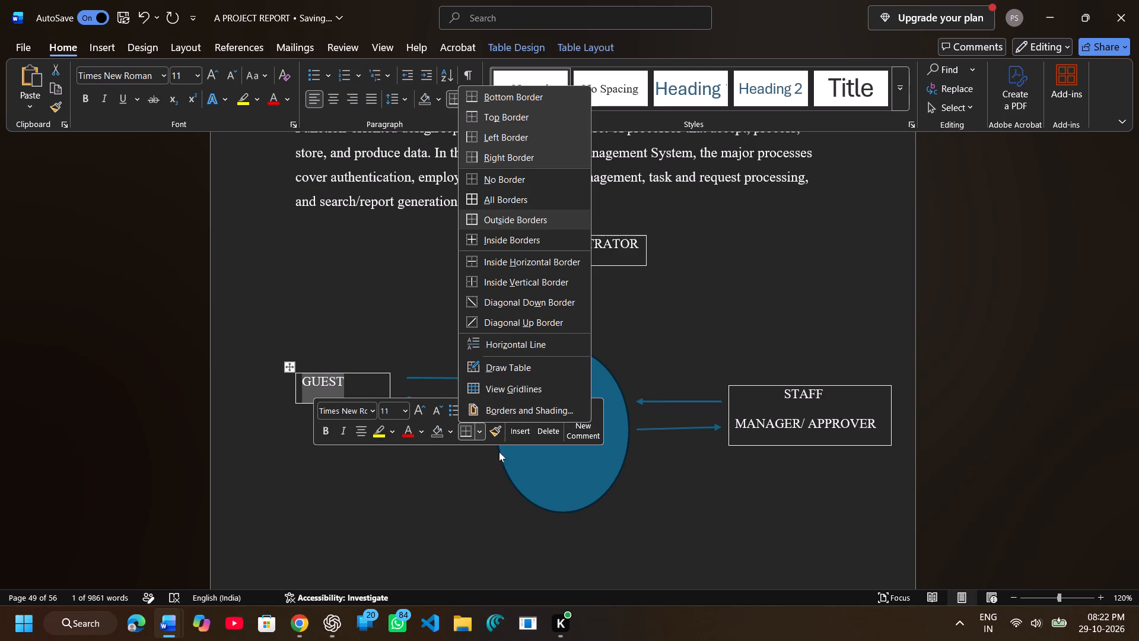
left_click(482, 497)
left_click(482, 497)
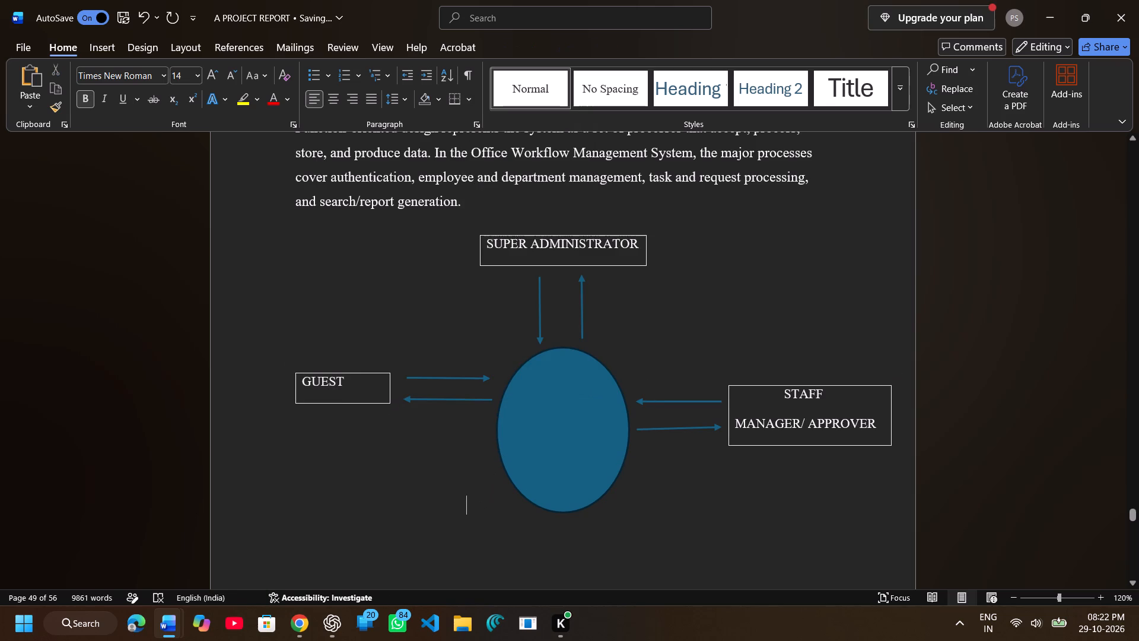
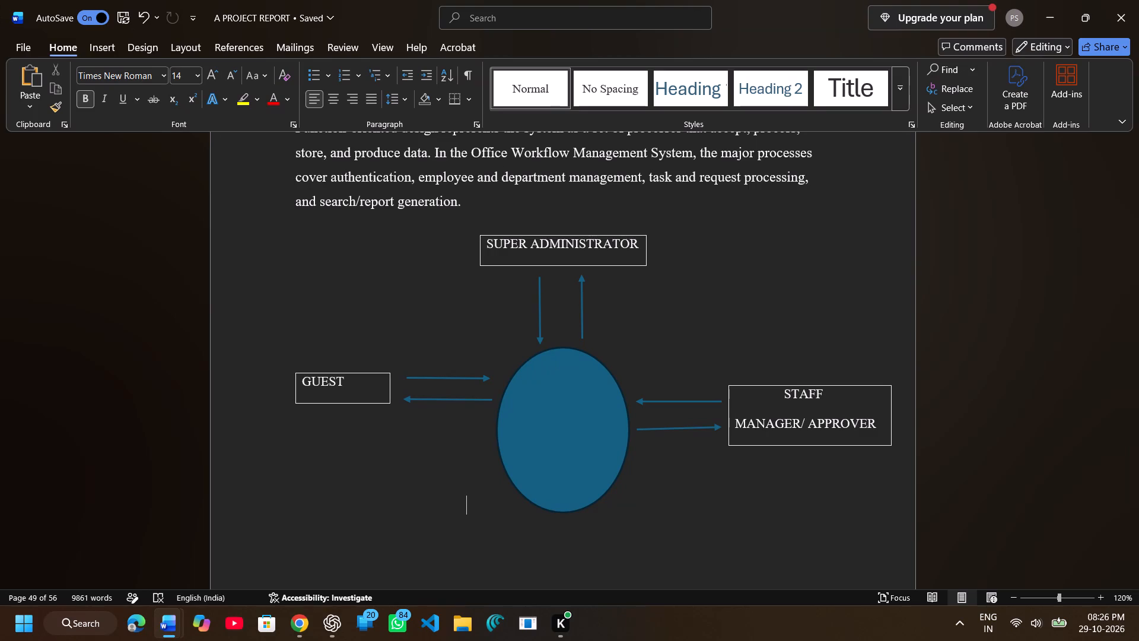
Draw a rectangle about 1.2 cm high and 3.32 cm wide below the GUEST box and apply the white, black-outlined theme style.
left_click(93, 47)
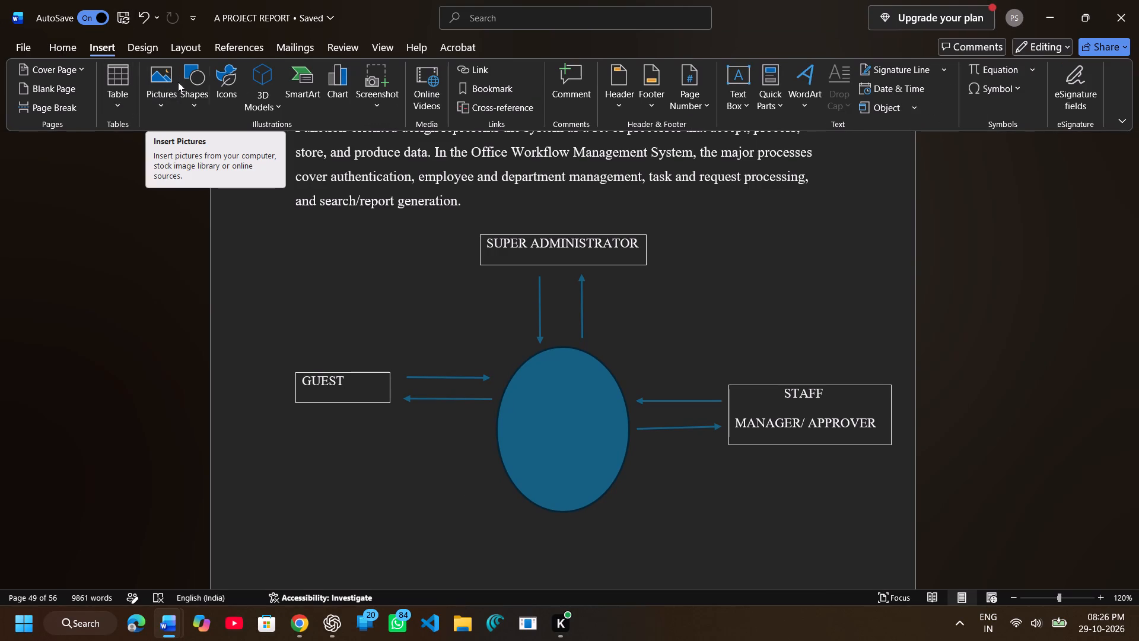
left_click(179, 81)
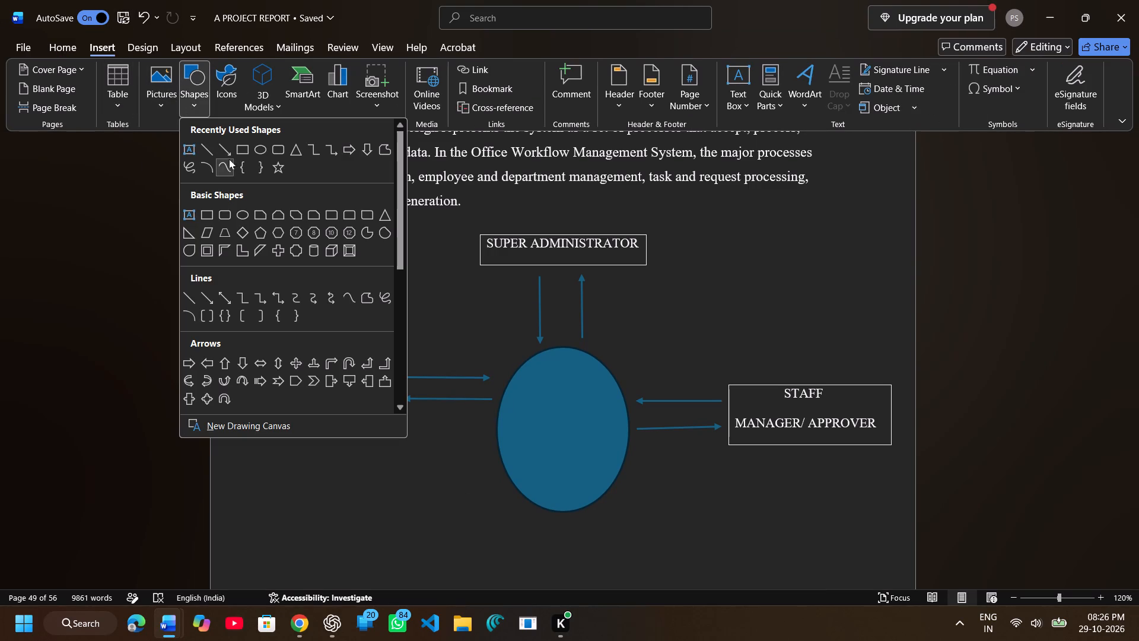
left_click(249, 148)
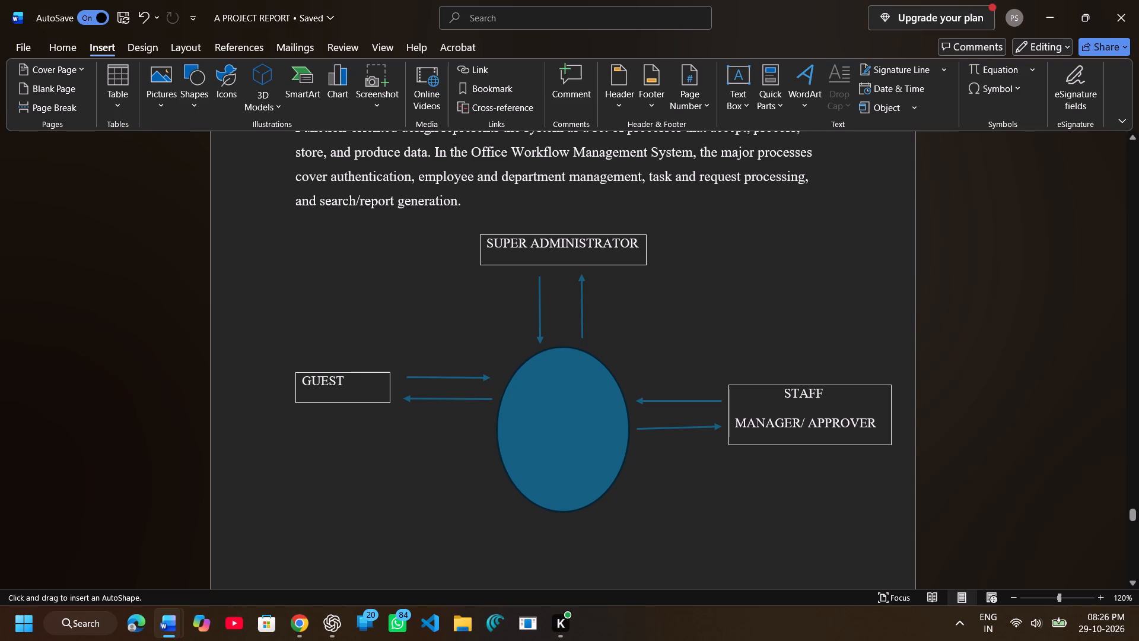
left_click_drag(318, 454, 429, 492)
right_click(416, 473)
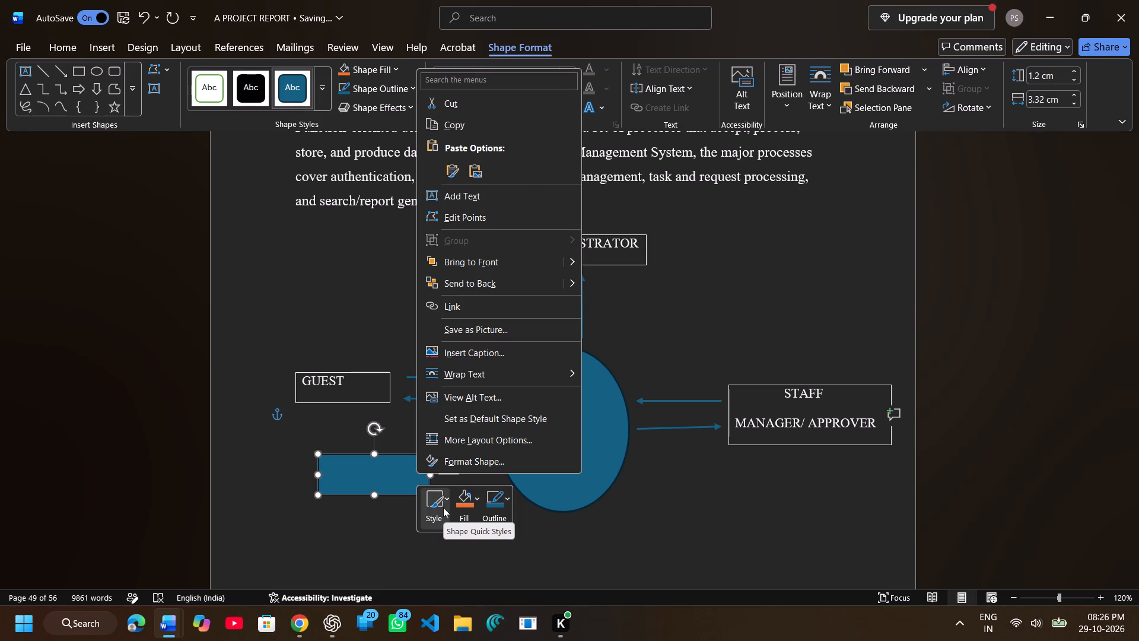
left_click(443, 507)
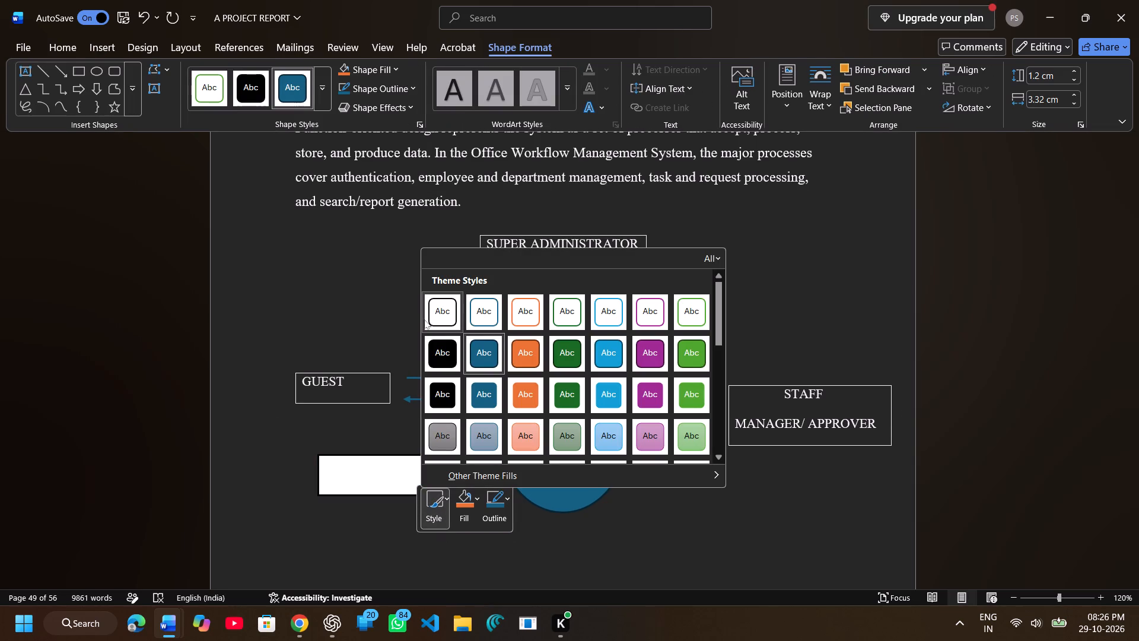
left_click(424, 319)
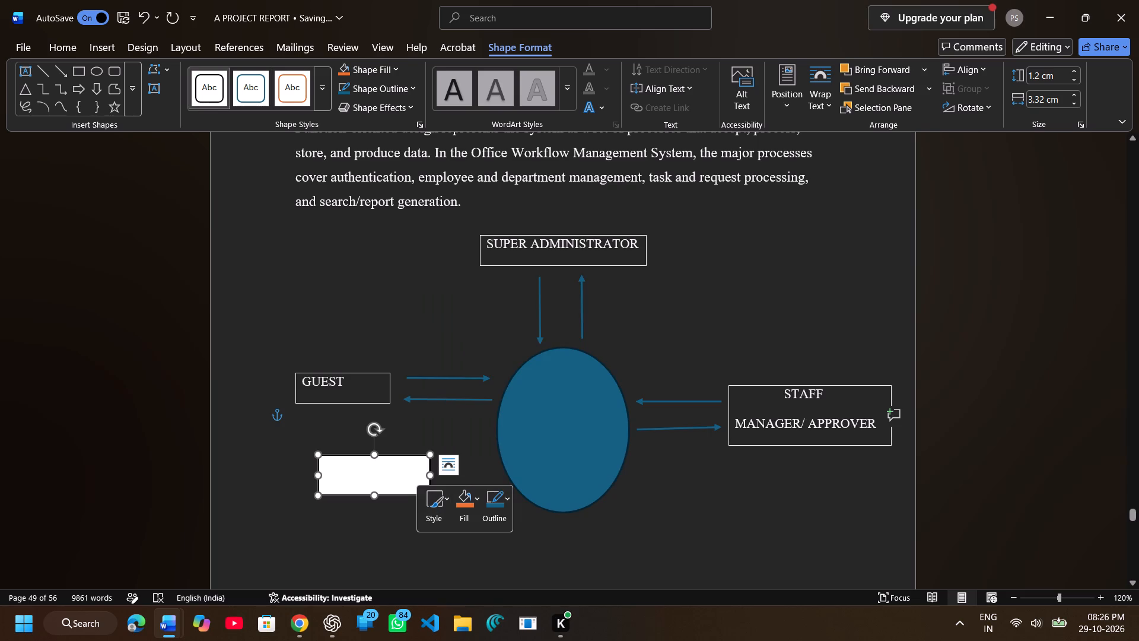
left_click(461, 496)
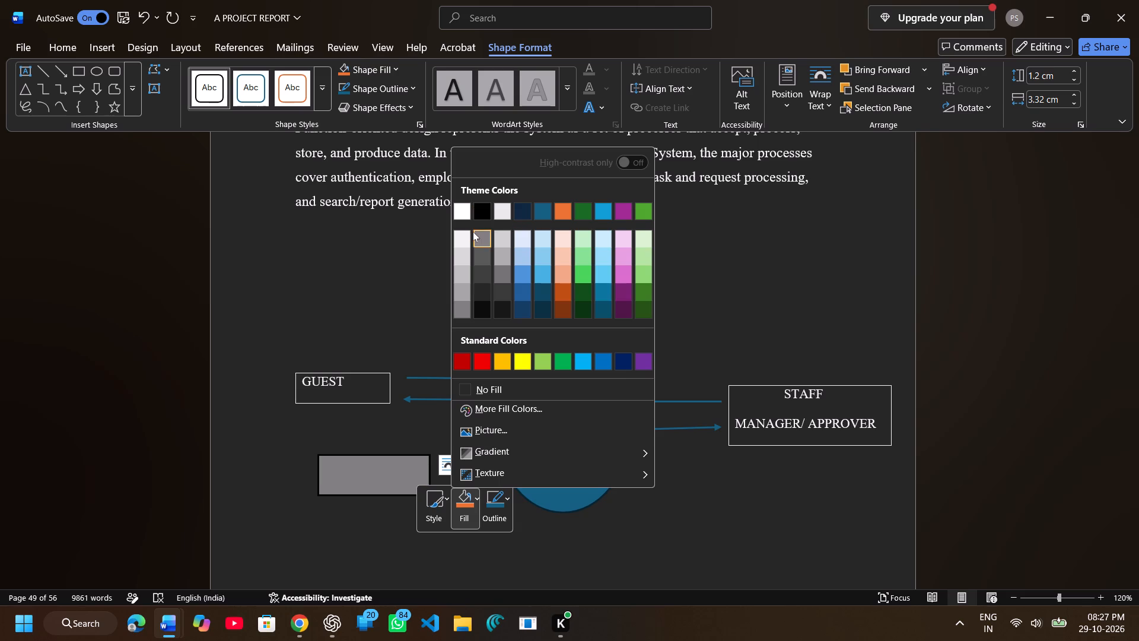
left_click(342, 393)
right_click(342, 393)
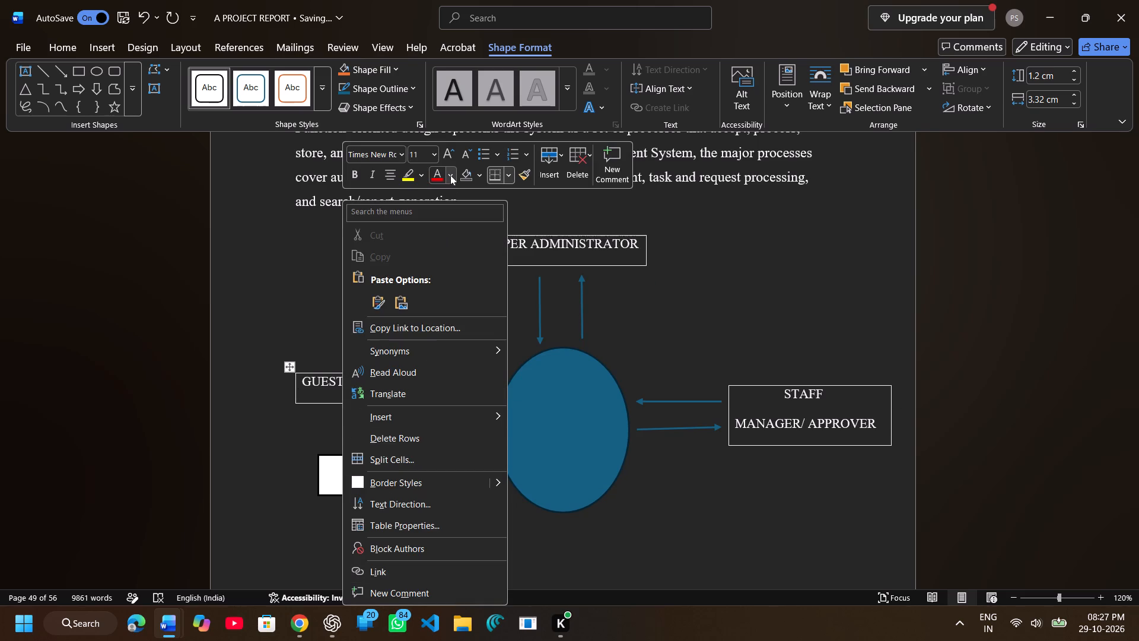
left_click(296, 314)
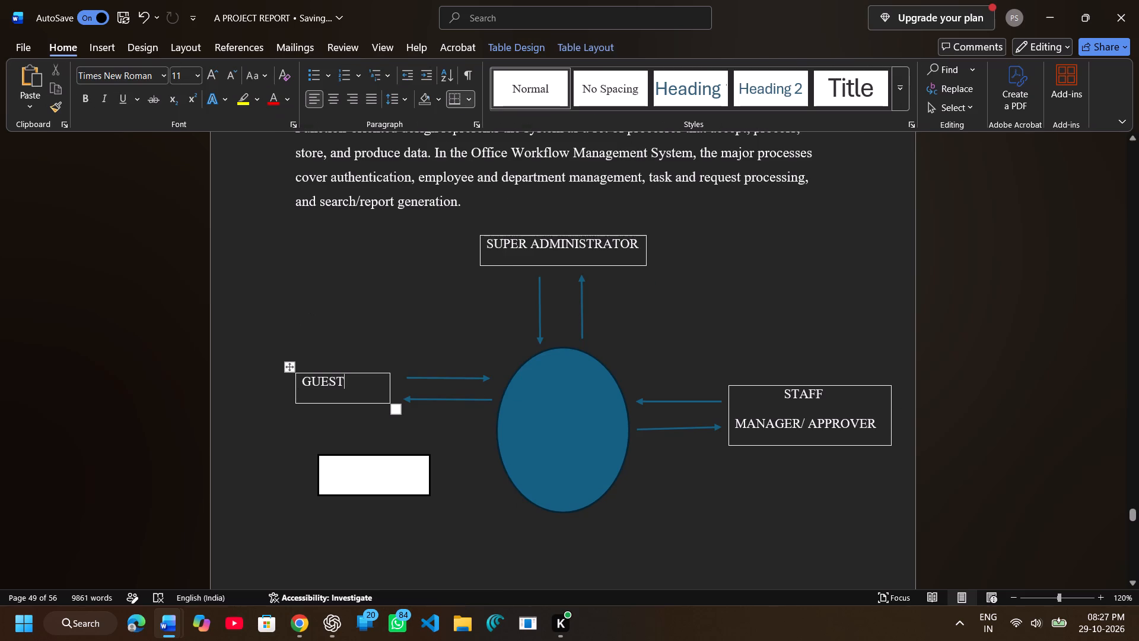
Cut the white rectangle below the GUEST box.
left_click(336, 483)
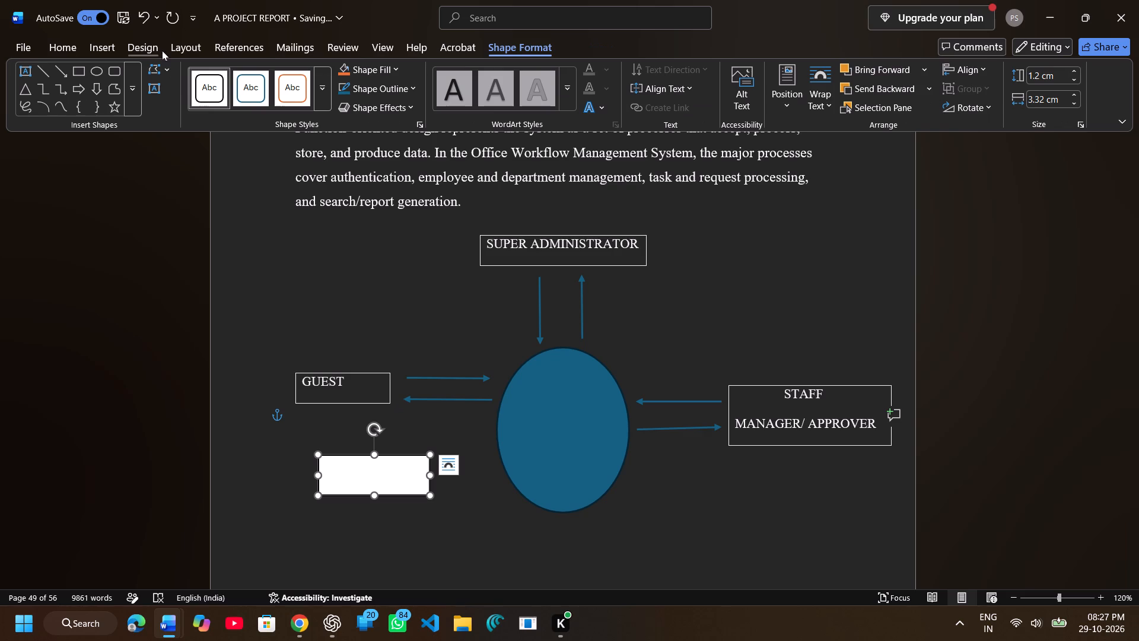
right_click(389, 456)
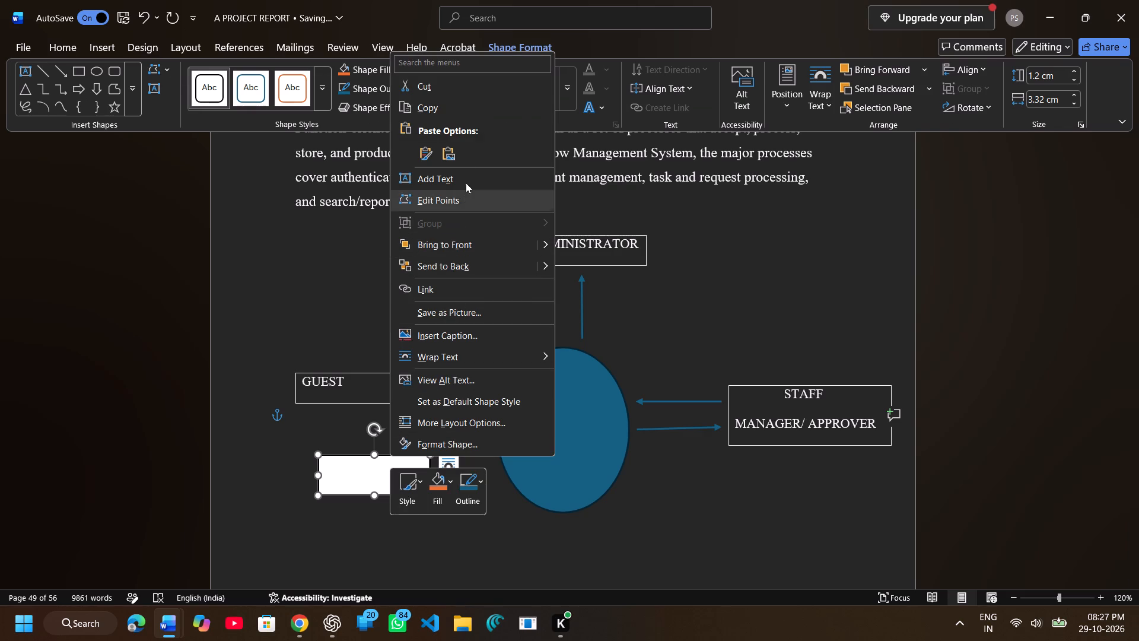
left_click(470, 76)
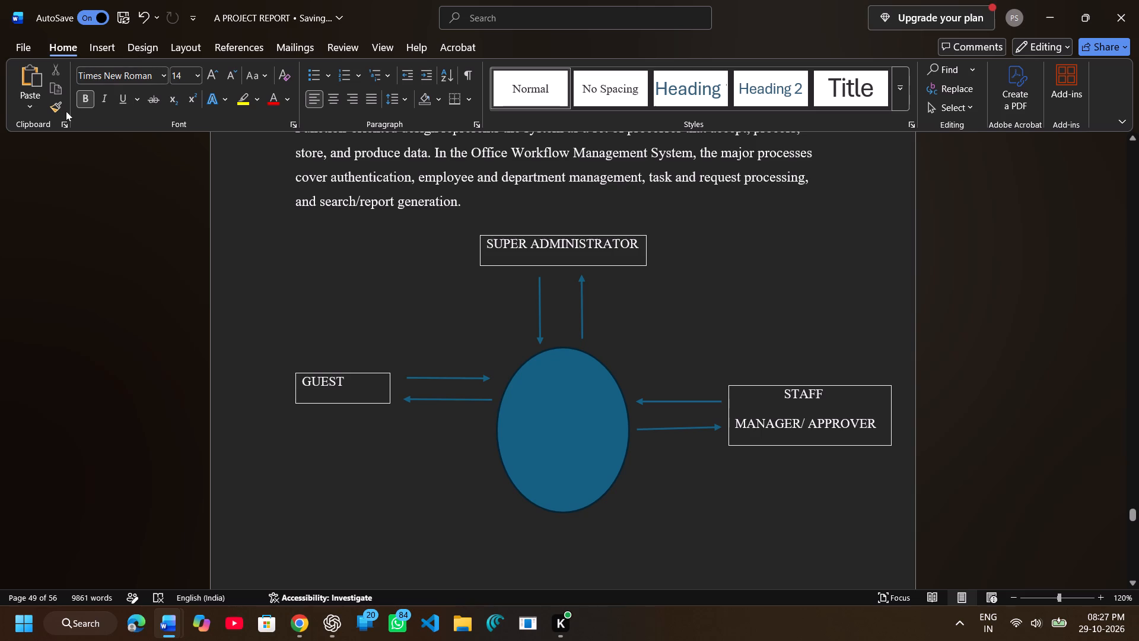
Draw a single-cell table about 0.79 cm high and 3.58 cm wide below the GUEST box.
left_click(79, 96)
left_click(104, 48)
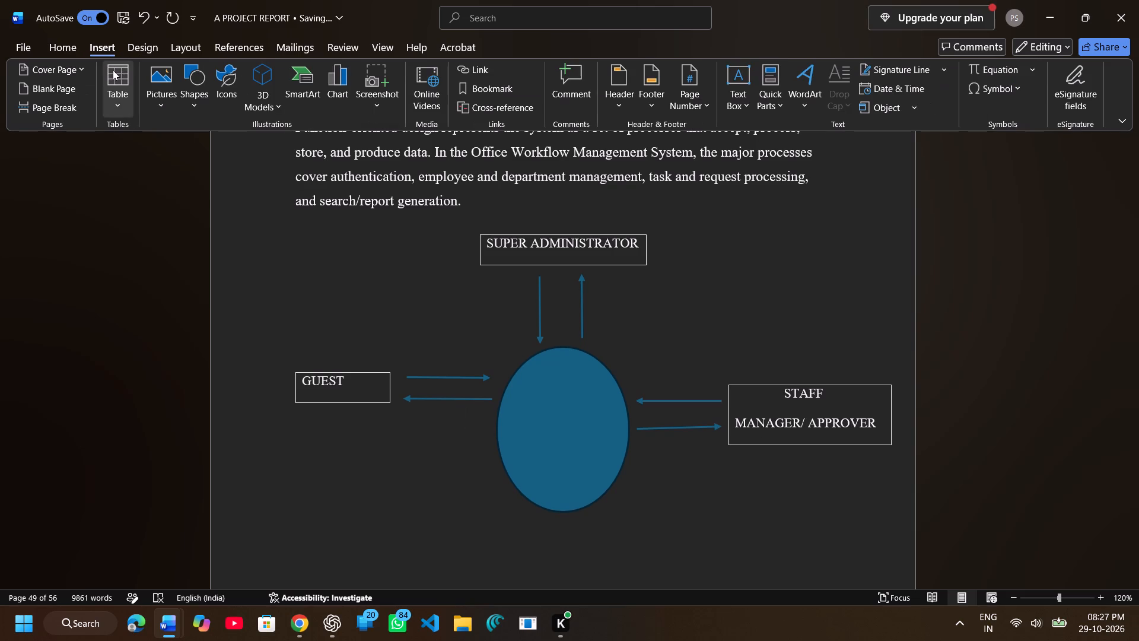
left_click(117, 73)
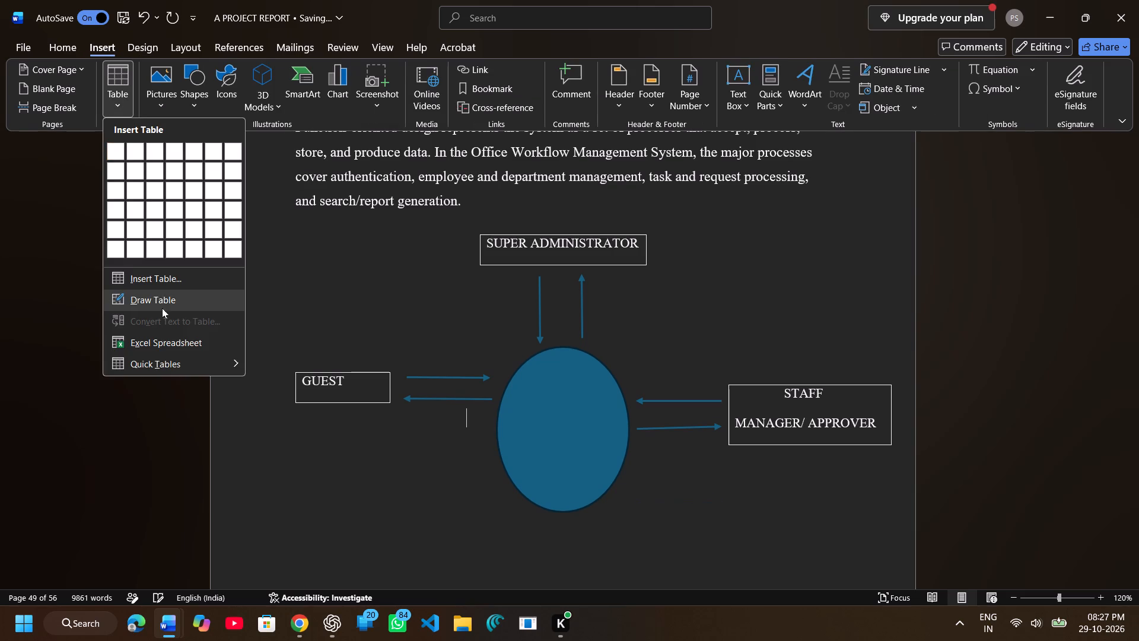
left_click(164, 302)
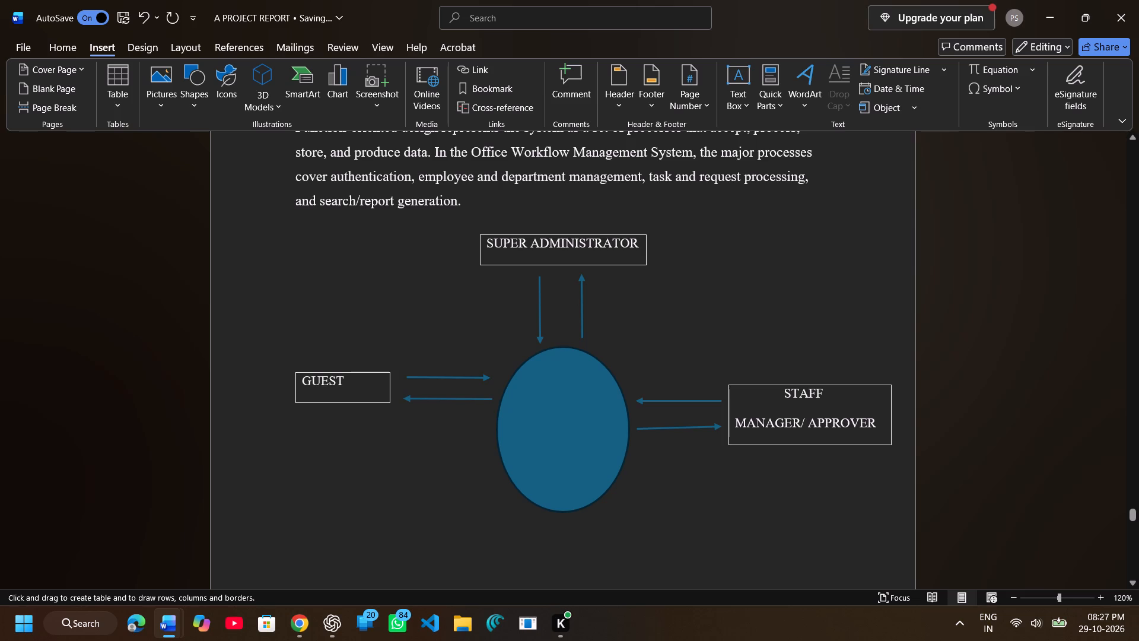
left_click_drag(306, 452, 346, 483)
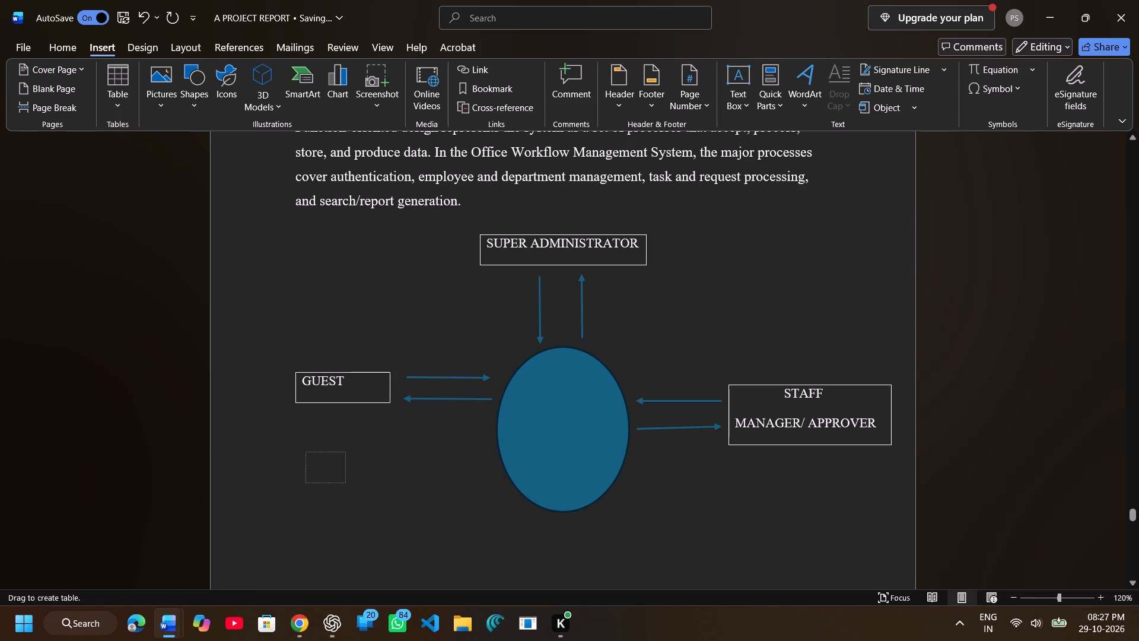
left_click_drag(346, 483, 403, 476)
left_click_drag(403, 476, 426, 478)
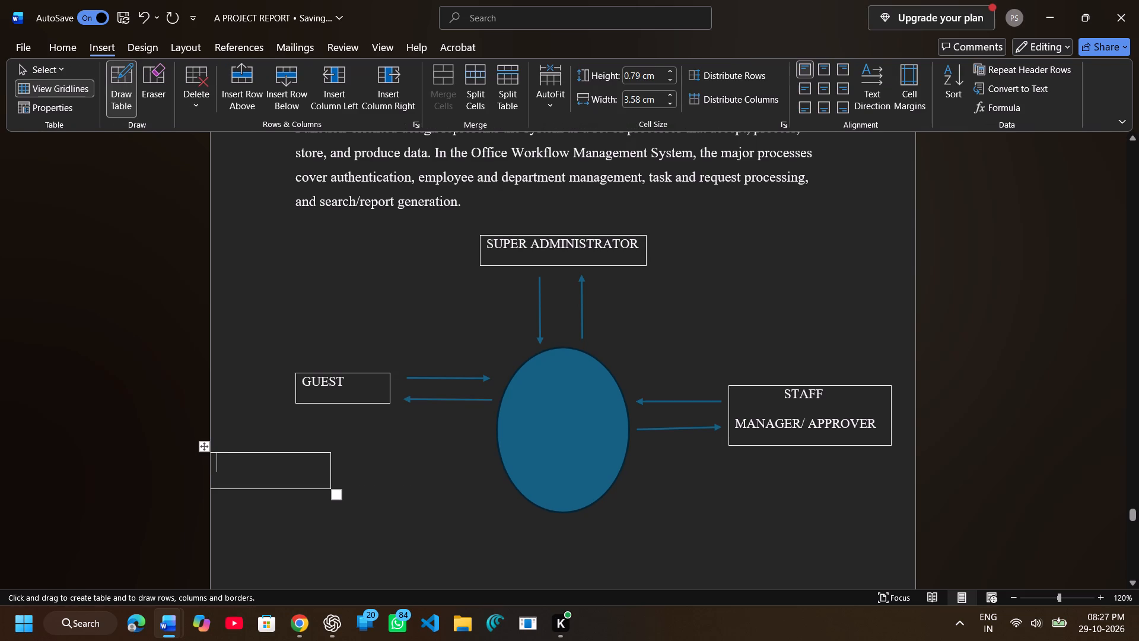
Move the new table so its left edge lines up with the GUEST box, leaving a small gap beneath it.
left_click_drag(206, 447, 311, 457)
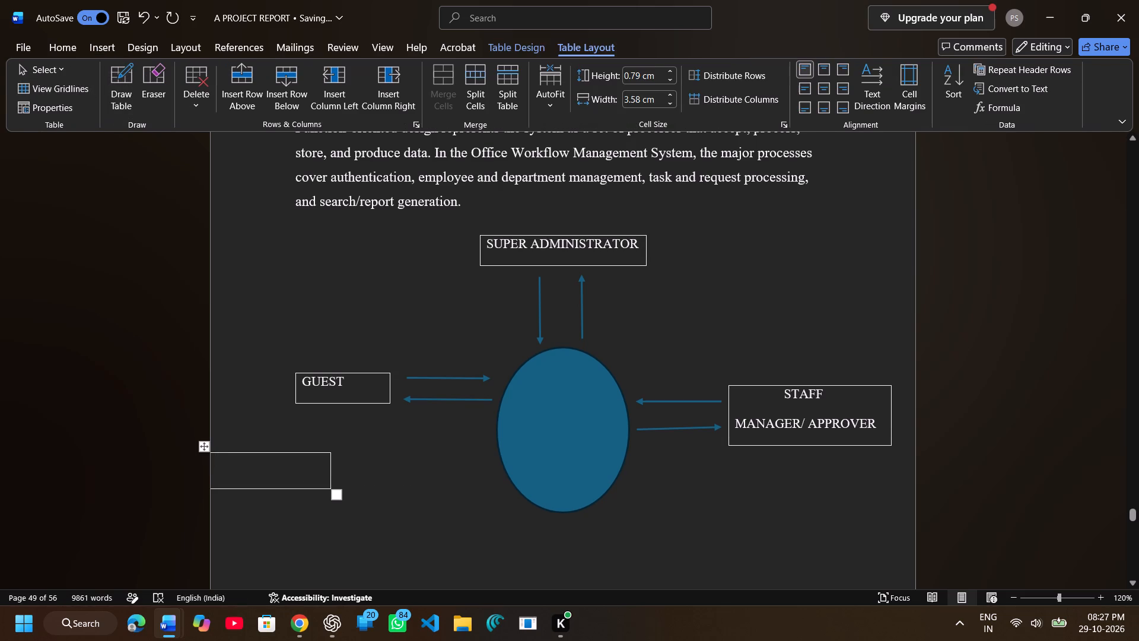
left_click_drag(204, 442, 284, 449)
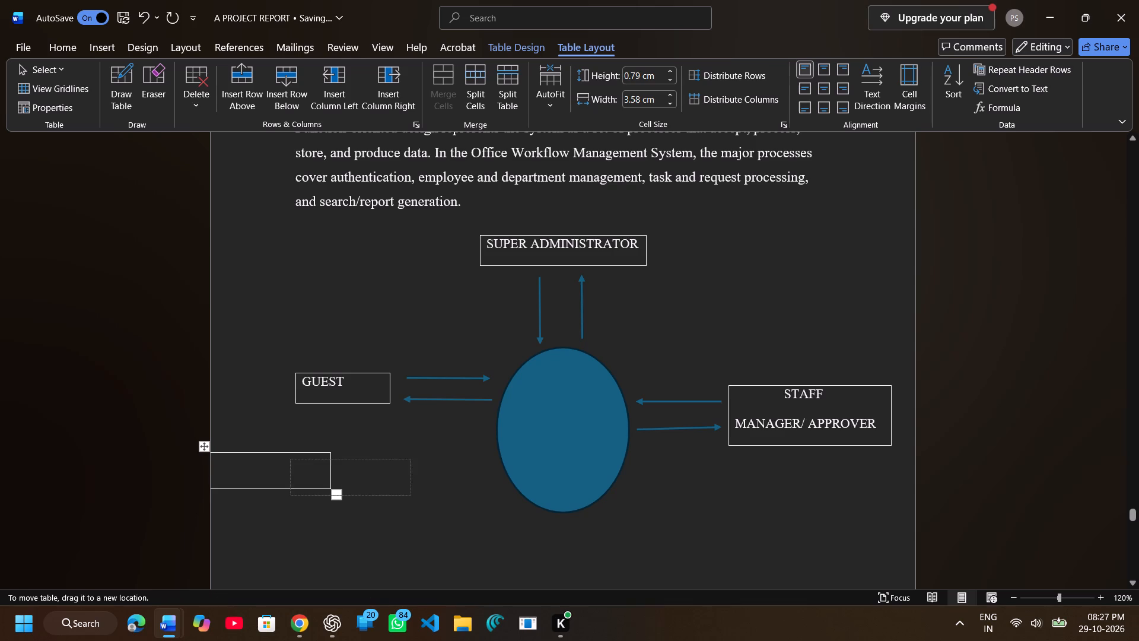
left_click_drag(284, 449, 287, 429)
Enter EMPLOYEE in the new table.
type("EM")
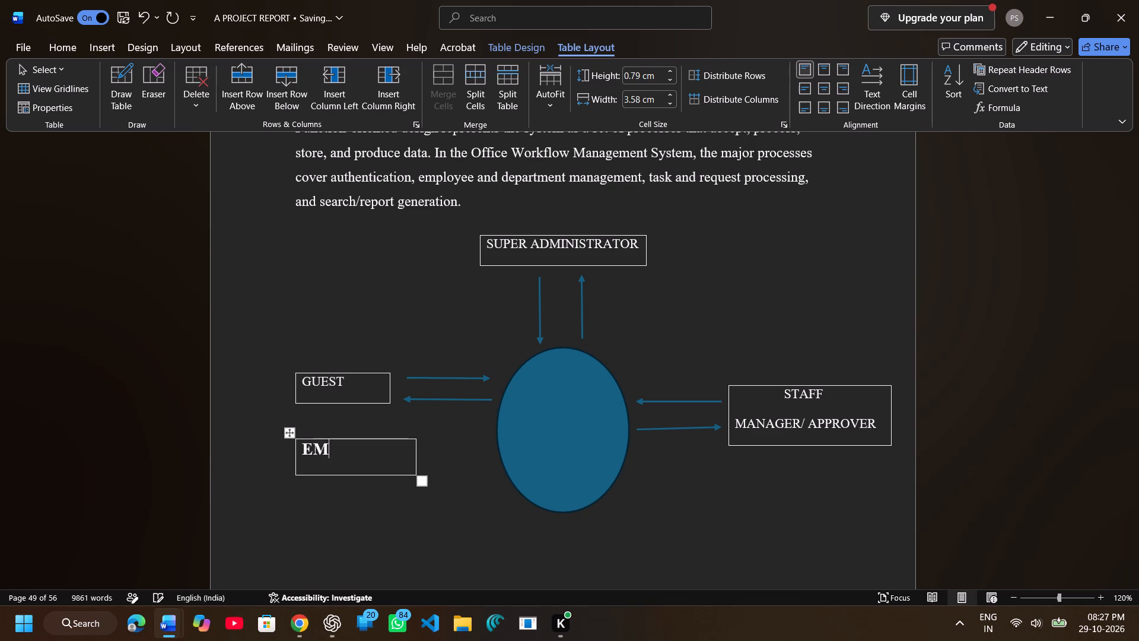
type("PLOYEE")
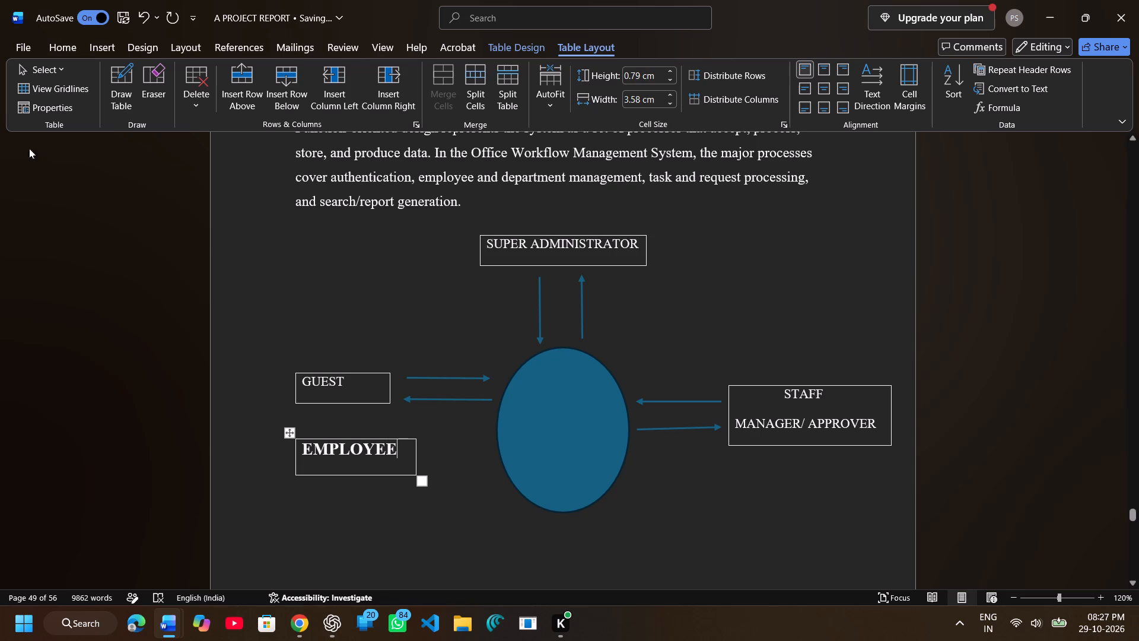
Remove the bold formatting from the EMPLOYEE label and set its font size to 12.
left_click(114, 46)
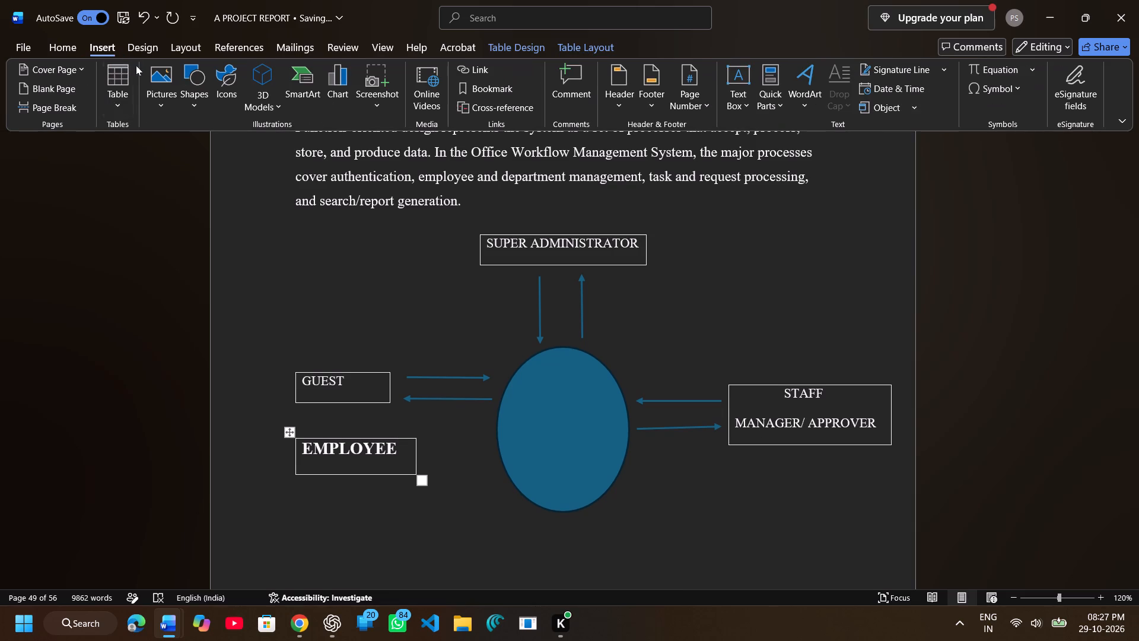
left_click(43, 45)
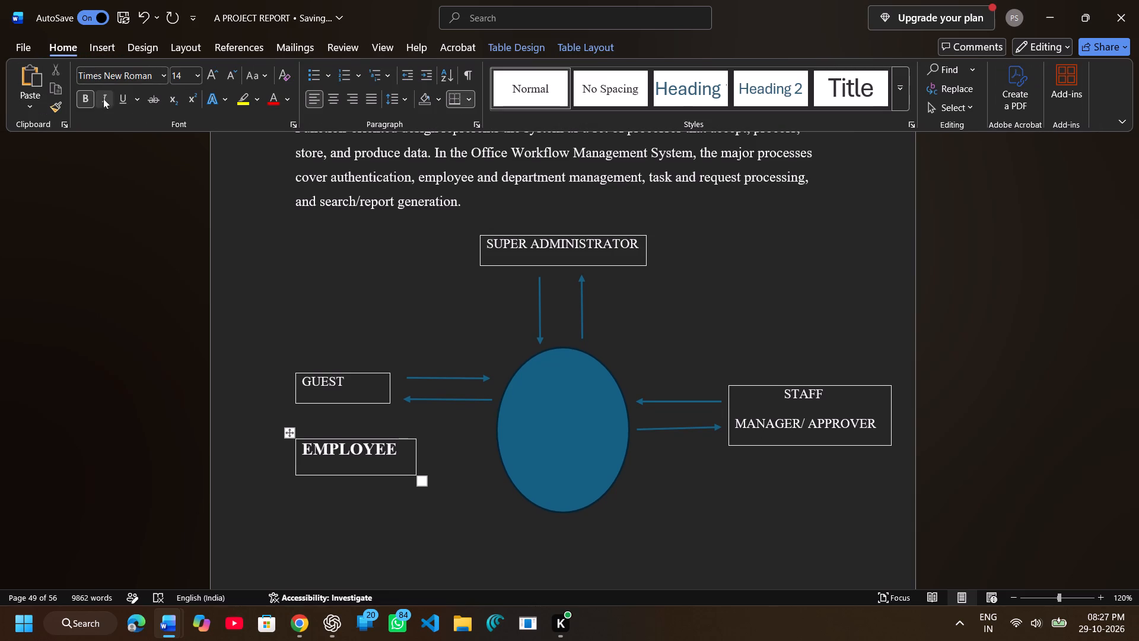
right_click(327, 450)
left_click_drag(304, 453, 382, 449)
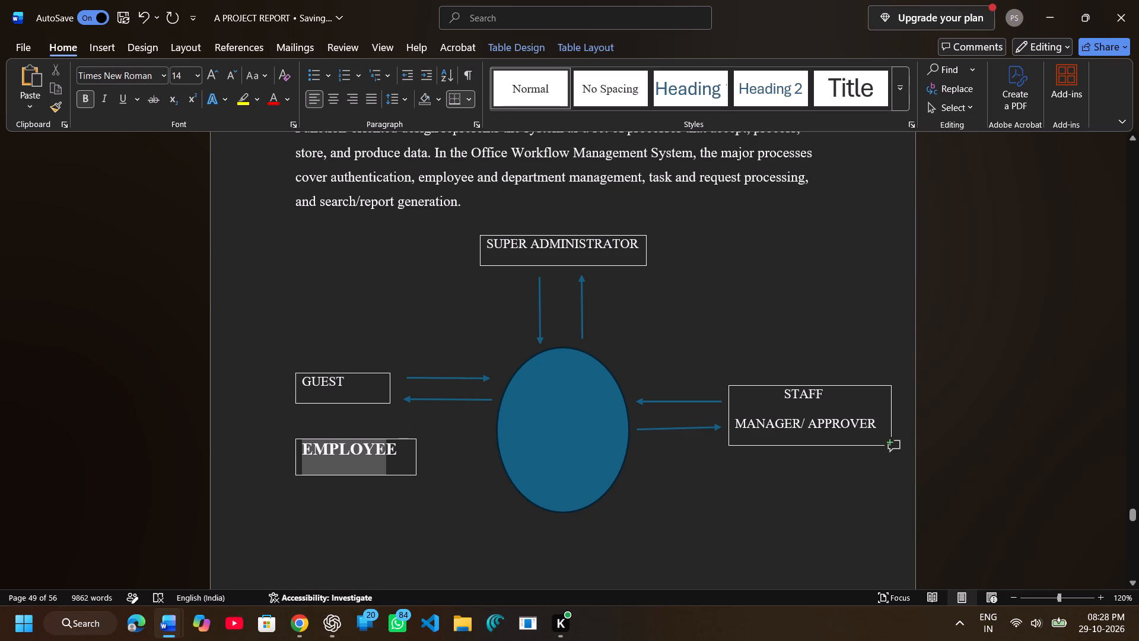
left_click_drag(382, 449, 397, 451)
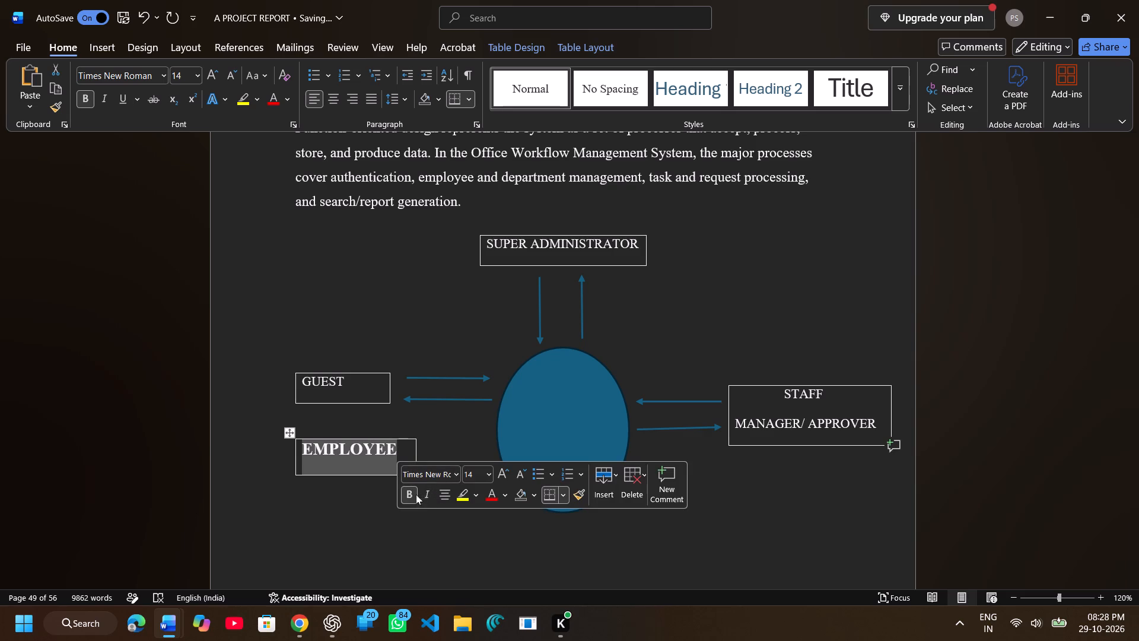
left_click(405, 492)
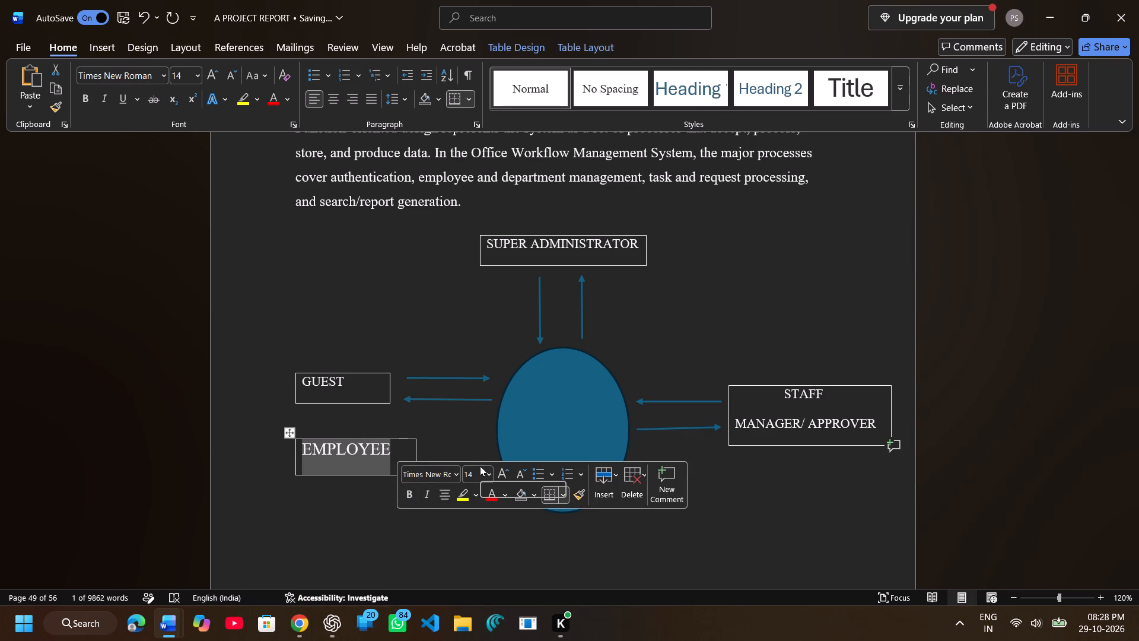
left_click(481, 468)
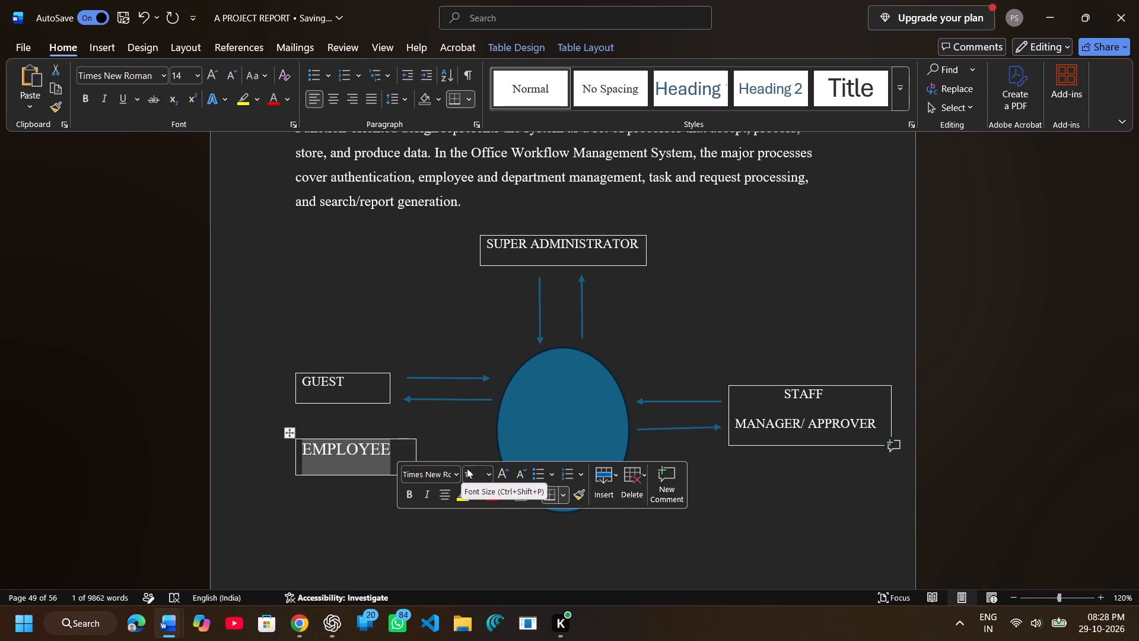
left_click(489, 468)
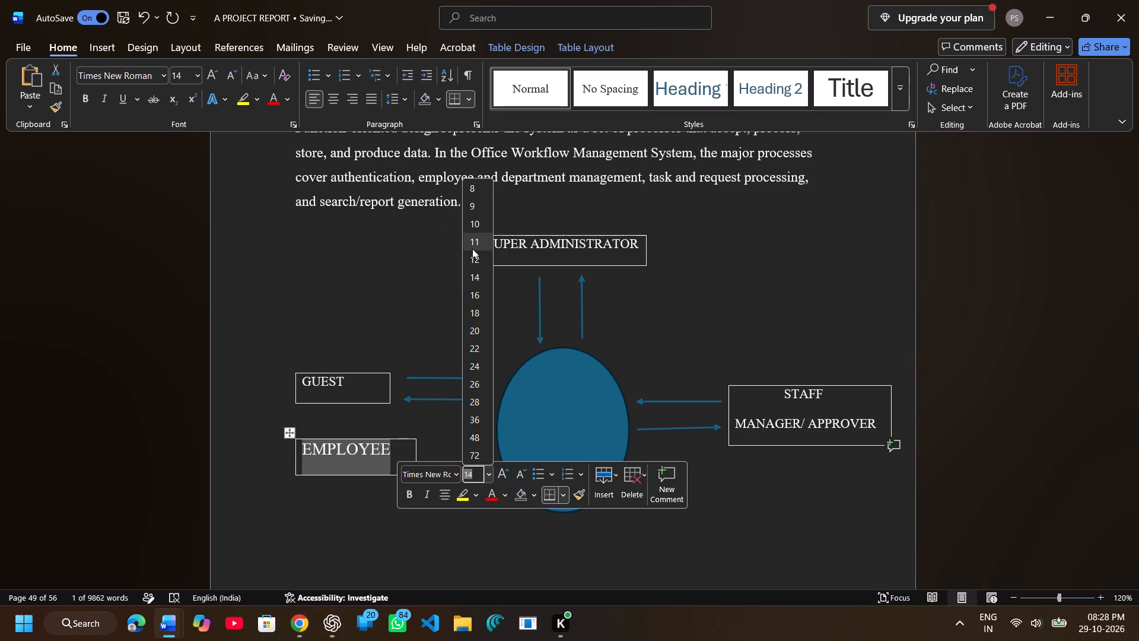
left_click(474, 253)
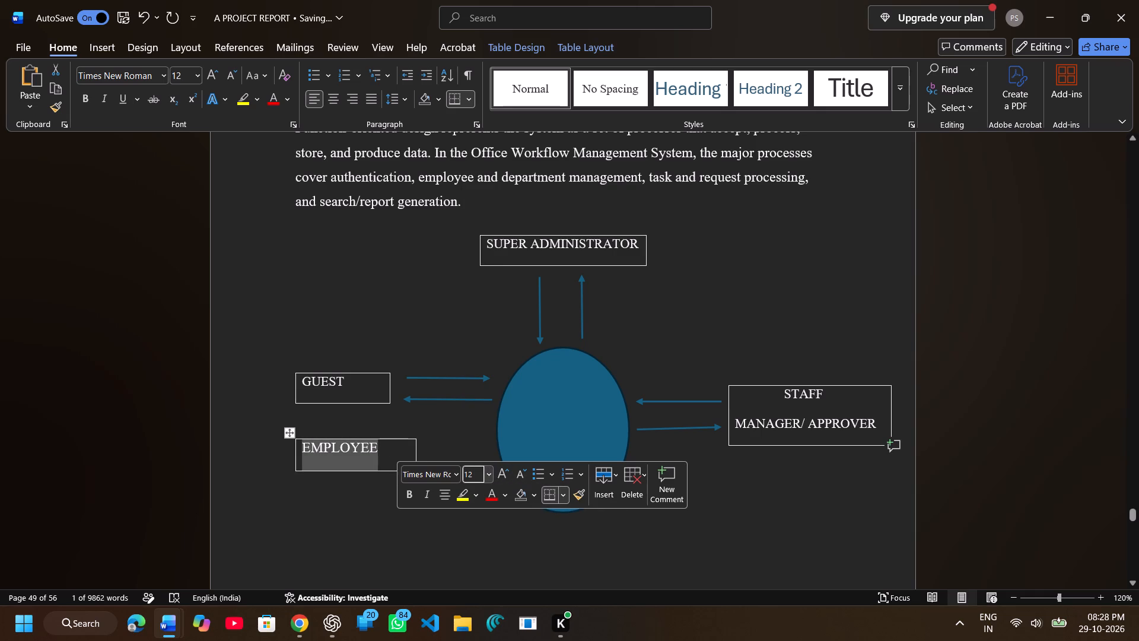
left_click(382, 452)
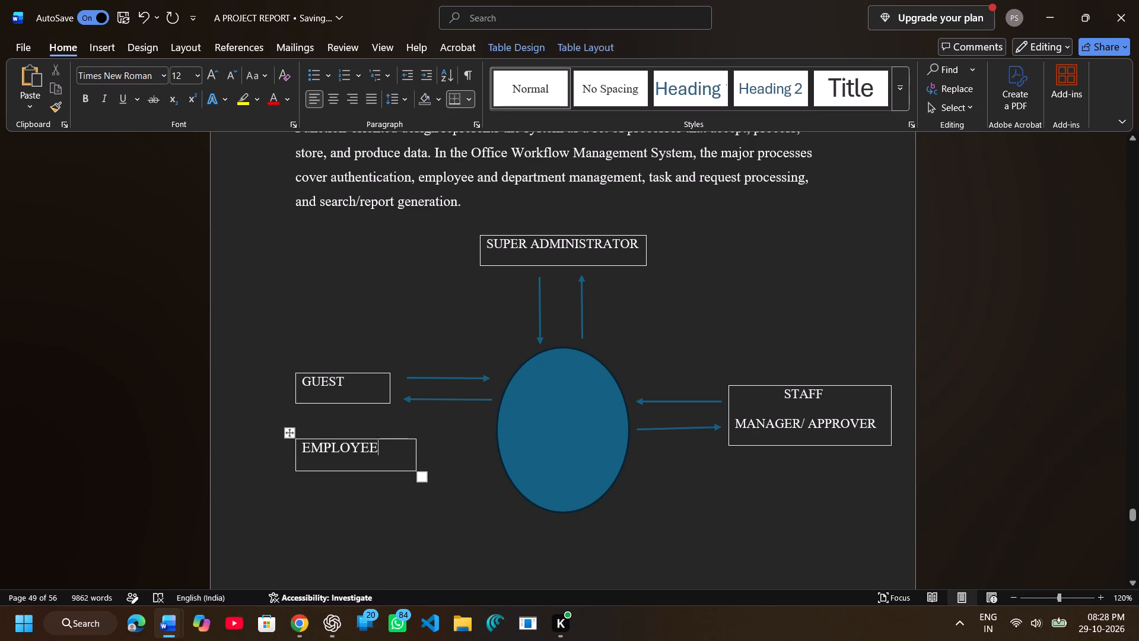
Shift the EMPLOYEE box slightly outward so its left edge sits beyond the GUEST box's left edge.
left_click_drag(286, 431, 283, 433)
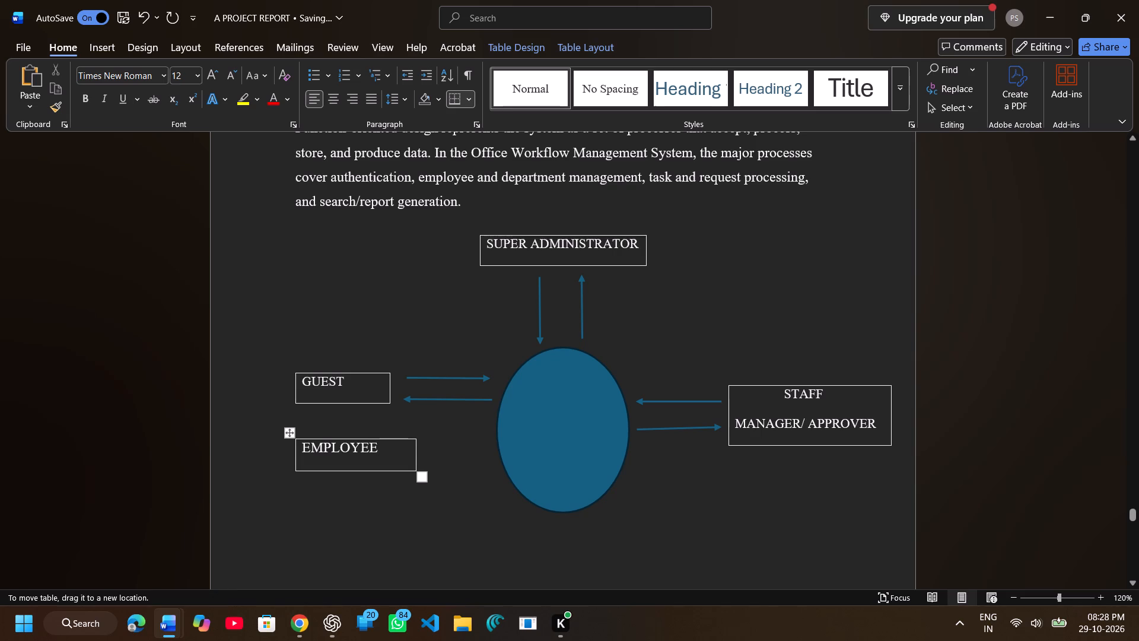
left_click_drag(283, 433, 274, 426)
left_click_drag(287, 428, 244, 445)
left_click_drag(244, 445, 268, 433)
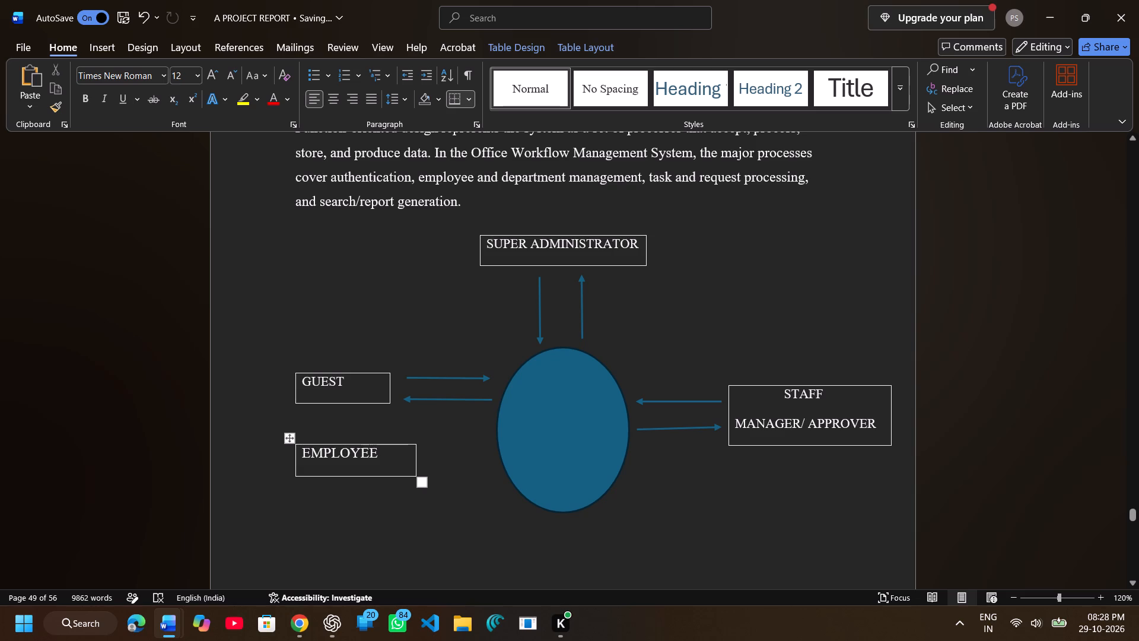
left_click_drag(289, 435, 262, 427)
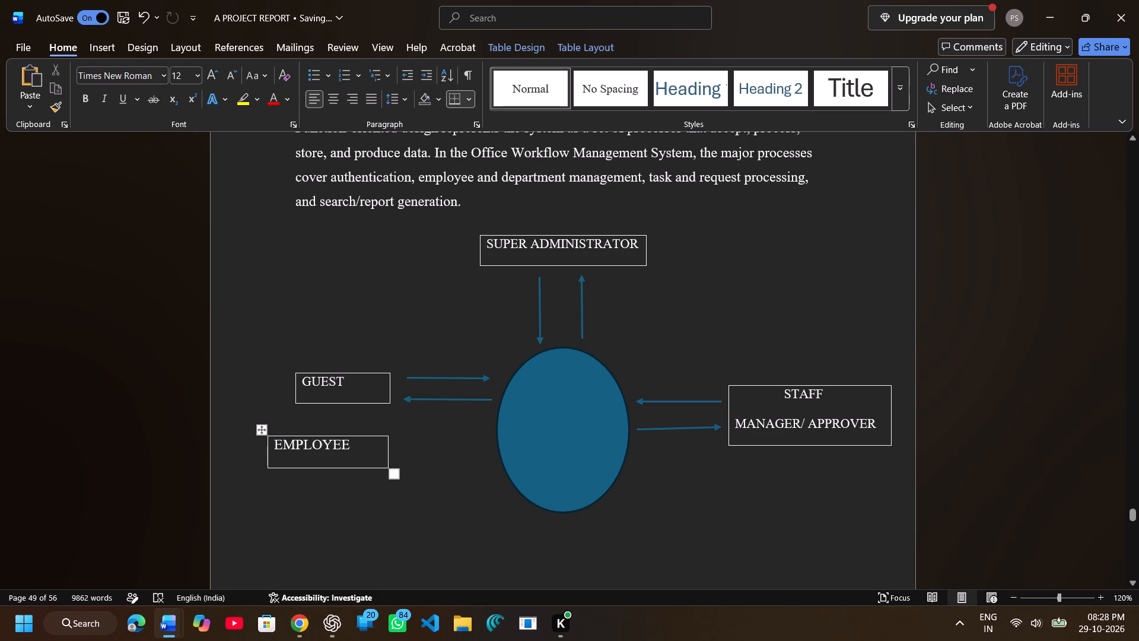
Stretch the central ellipse downward from its bottom edge to about one and a half times its height, keeping its width.
scroll(331, 450, "down", 1)
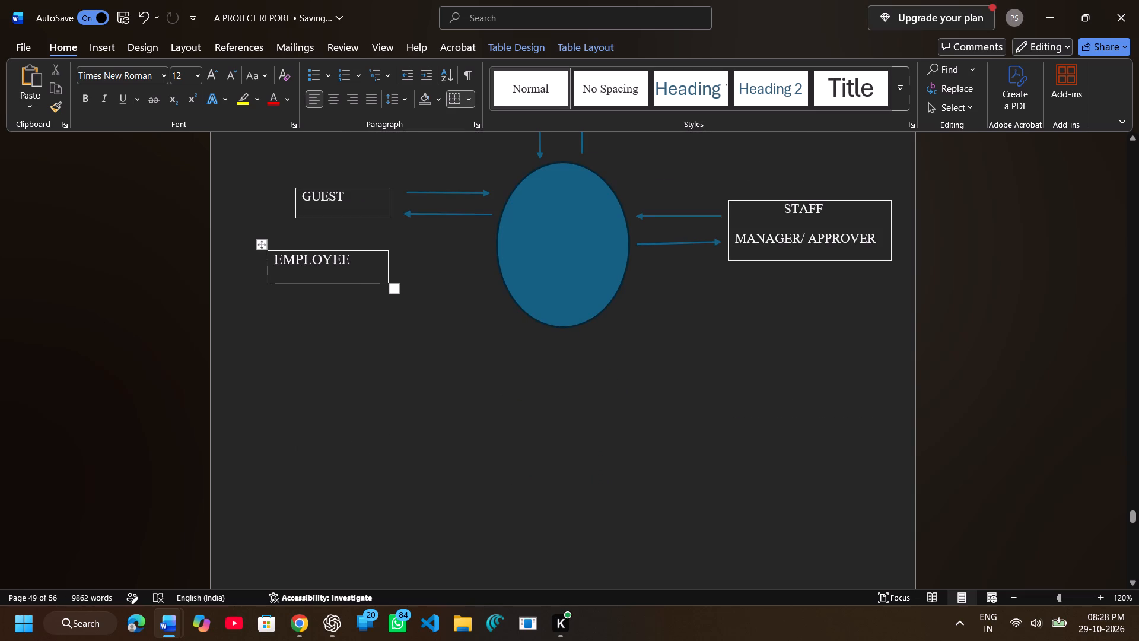
left_click(513, 261)
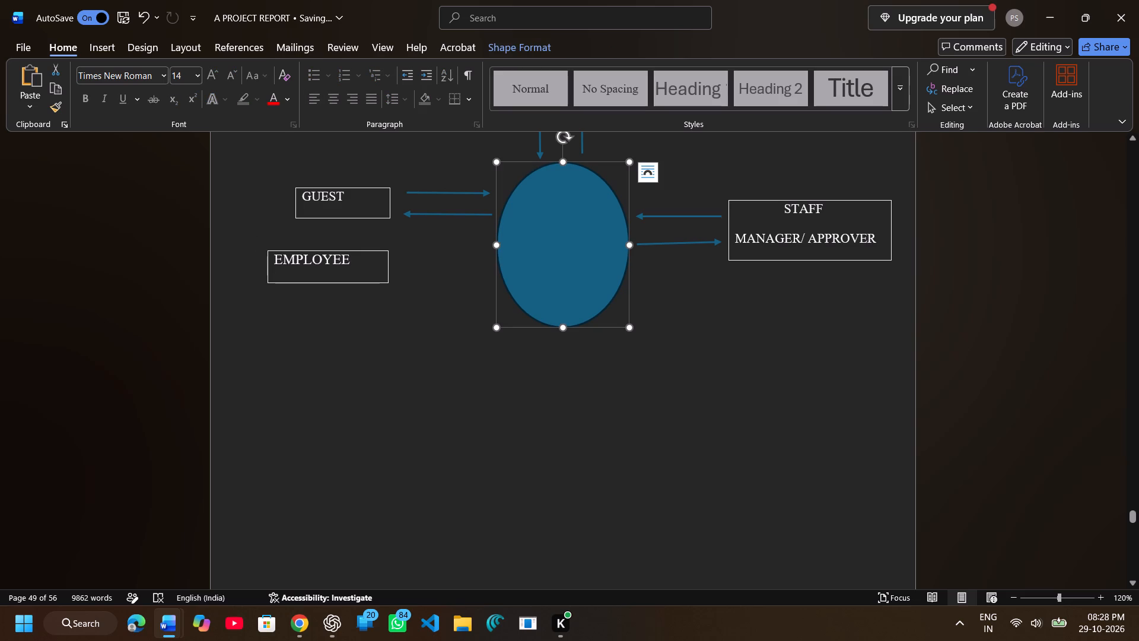
left_click_drag(563, 328, 567, 418)
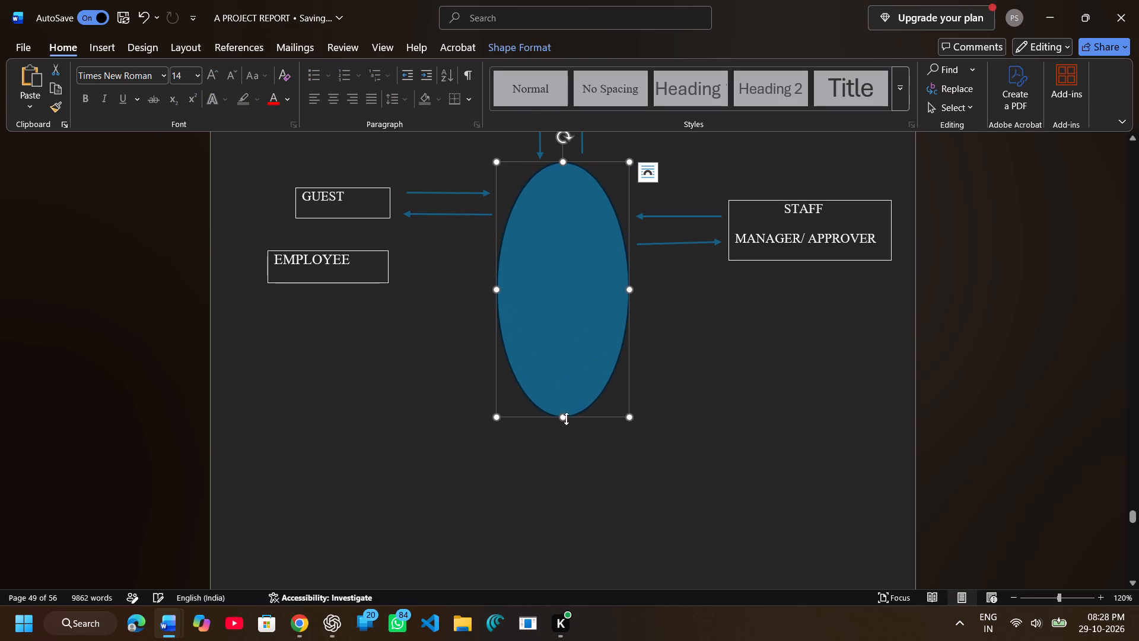
Move the EMPLOYEE box down beside the lower half of the ellipse, with its left edge slightly beyond the GUEST box's.
left_click(288, 346)
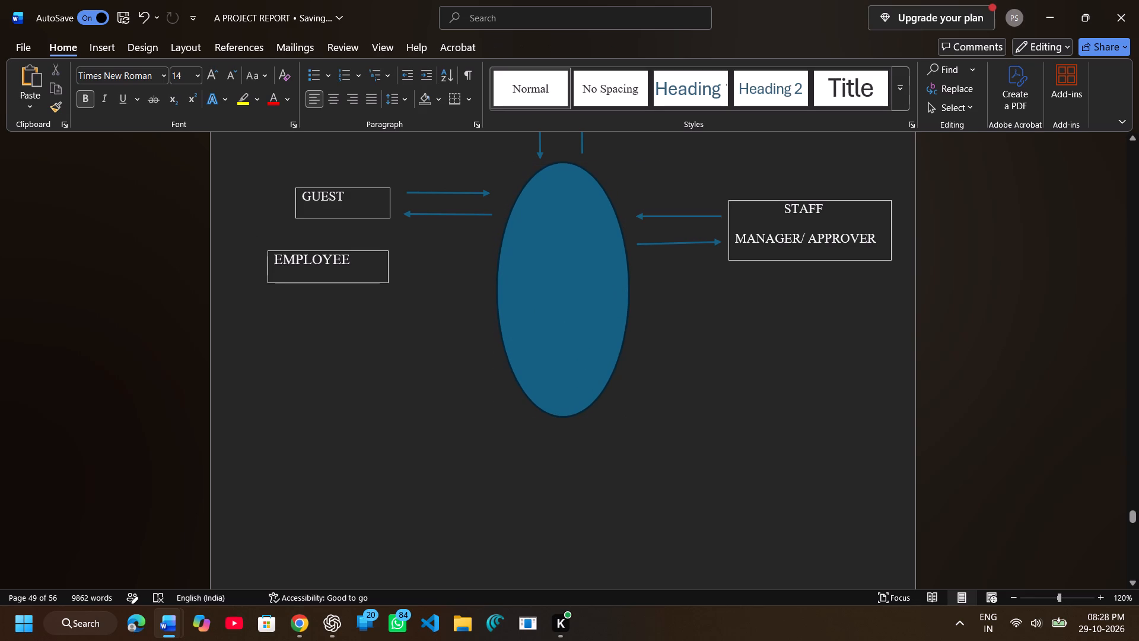
left_click(266, 237)
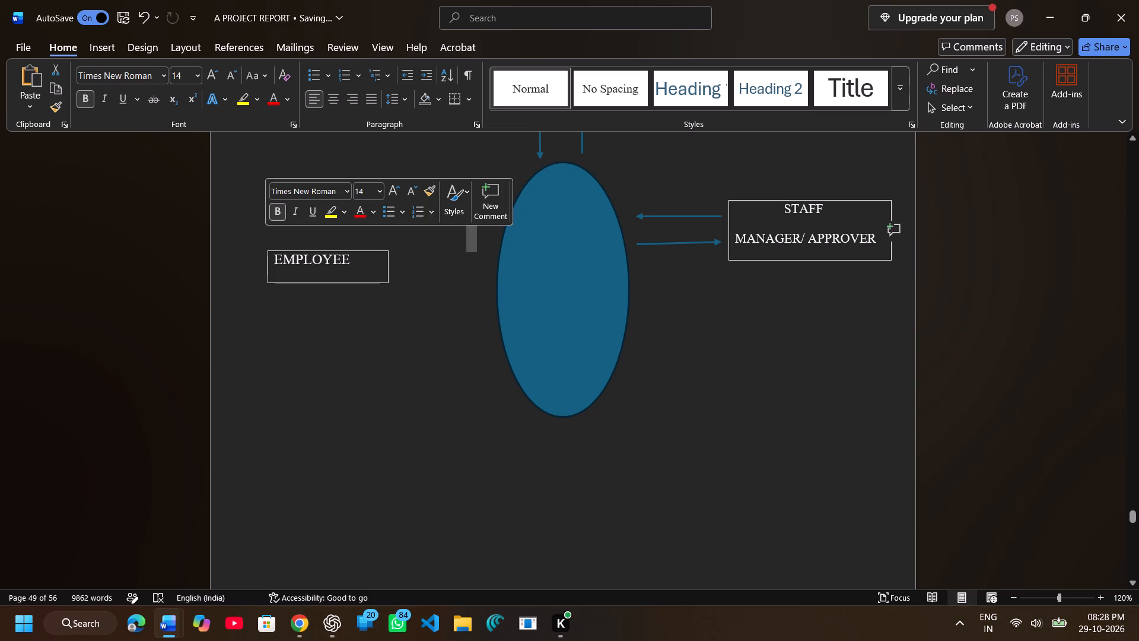
left_click(275, 272)
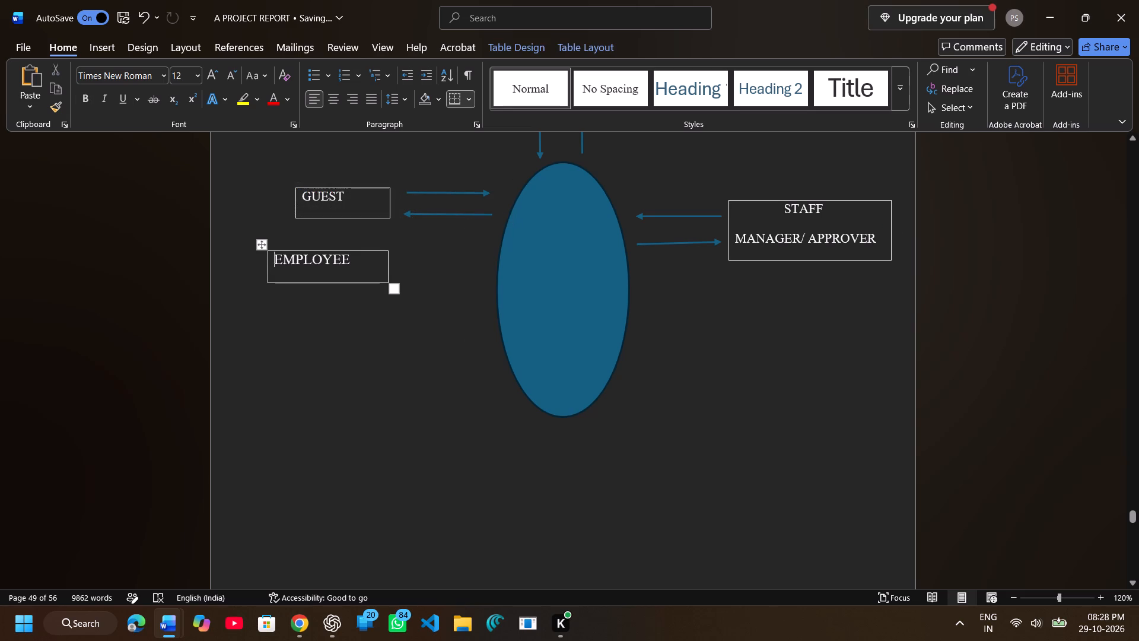
left_click_drag(259, 243, 270, 328)
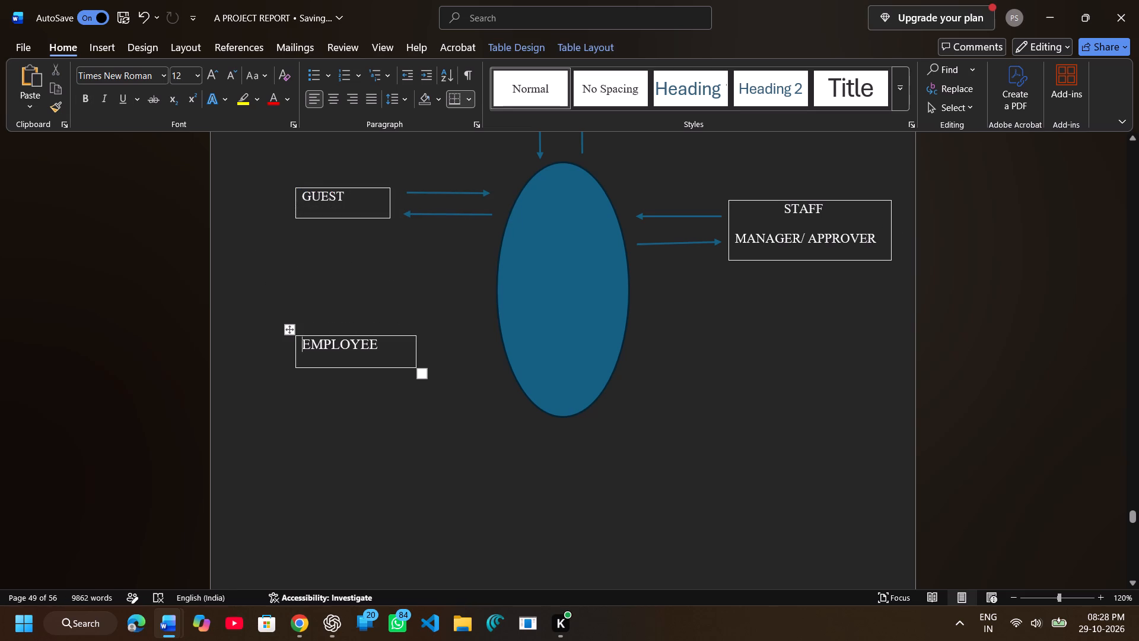
left_click(301, 204)
left_click(289, 176)
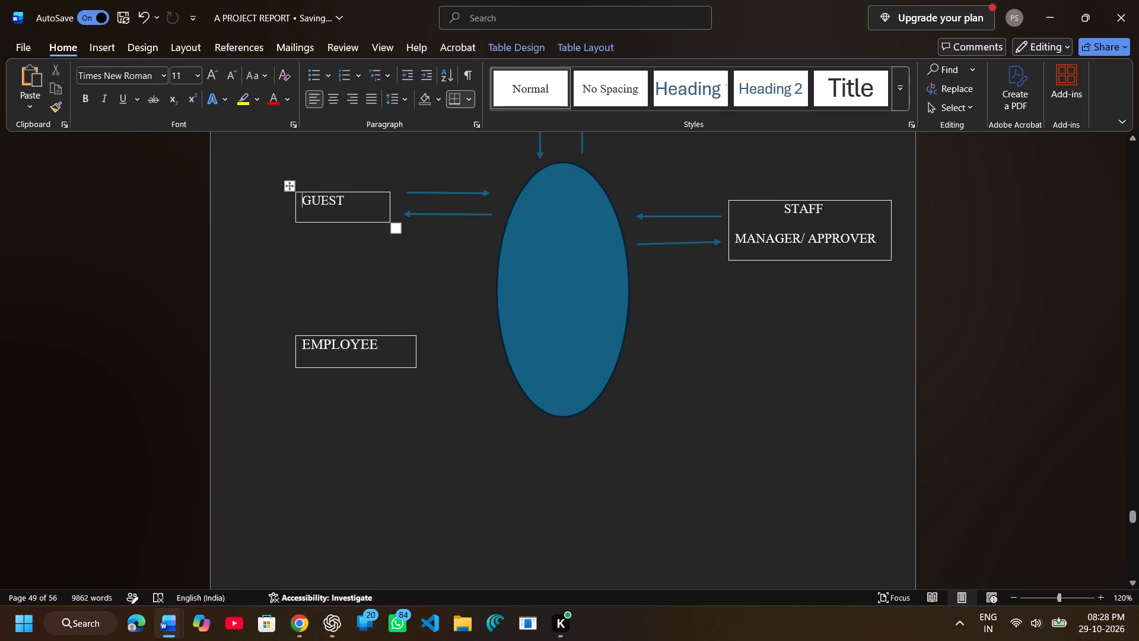
left_click(295, 337)
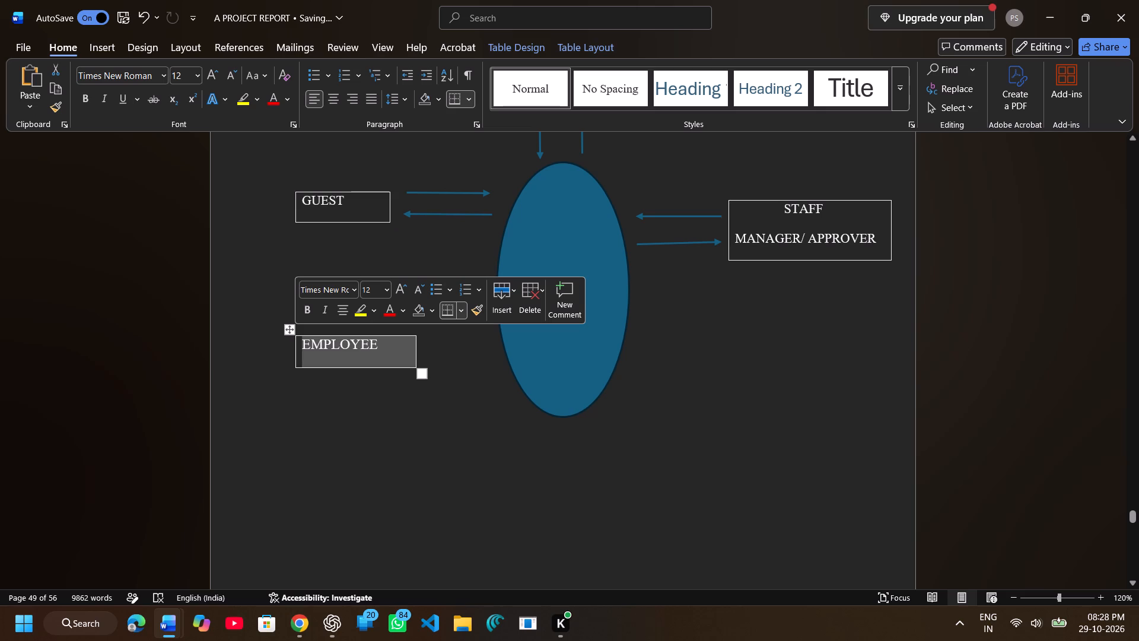
left_click_drag(294, 332, 258, 307)
Draw a nearly horizontal arrow about 2.59 cm long from the EMPLOYEE box toward the ellipse.
left_click(110, 47)
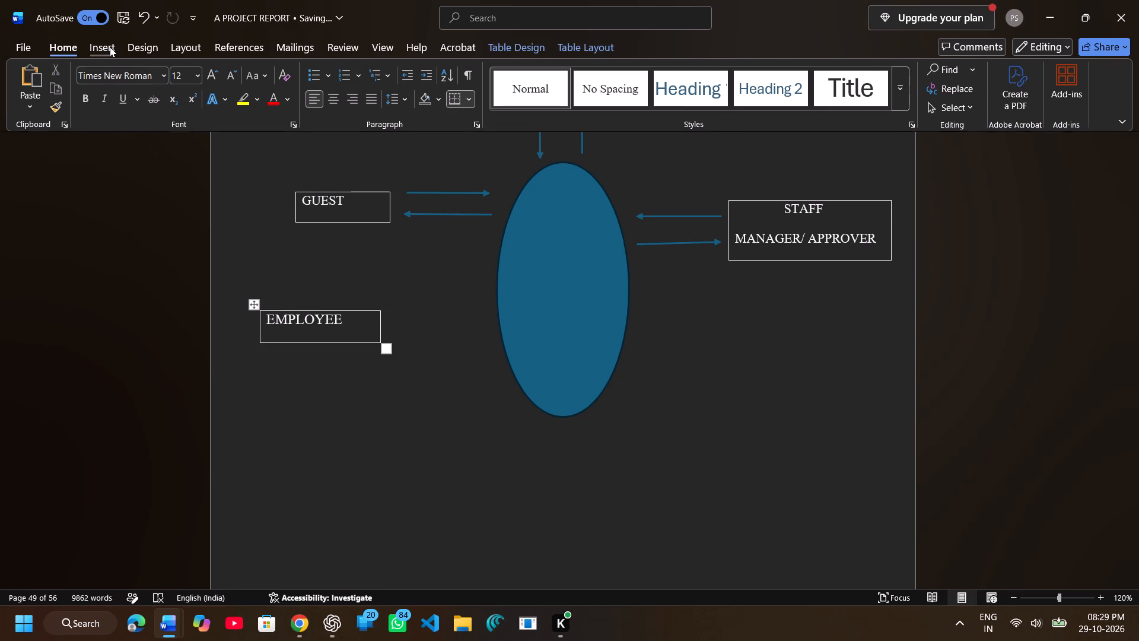
left_click(200, 70)
left_click(219, 145)
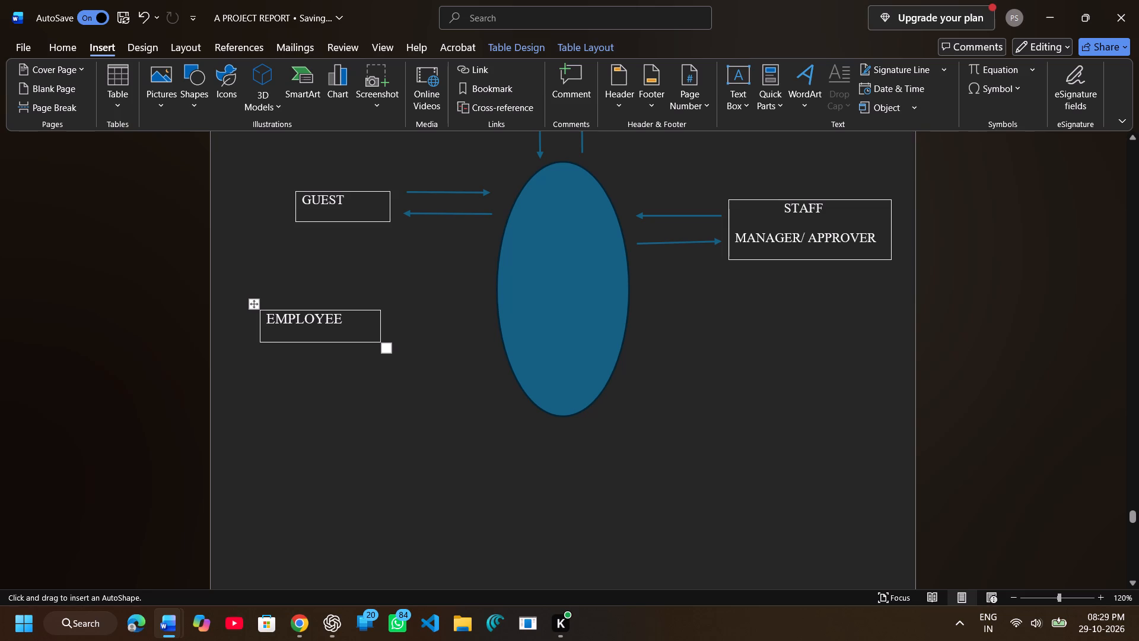
left_click_drag(394, 317, 466, 321)
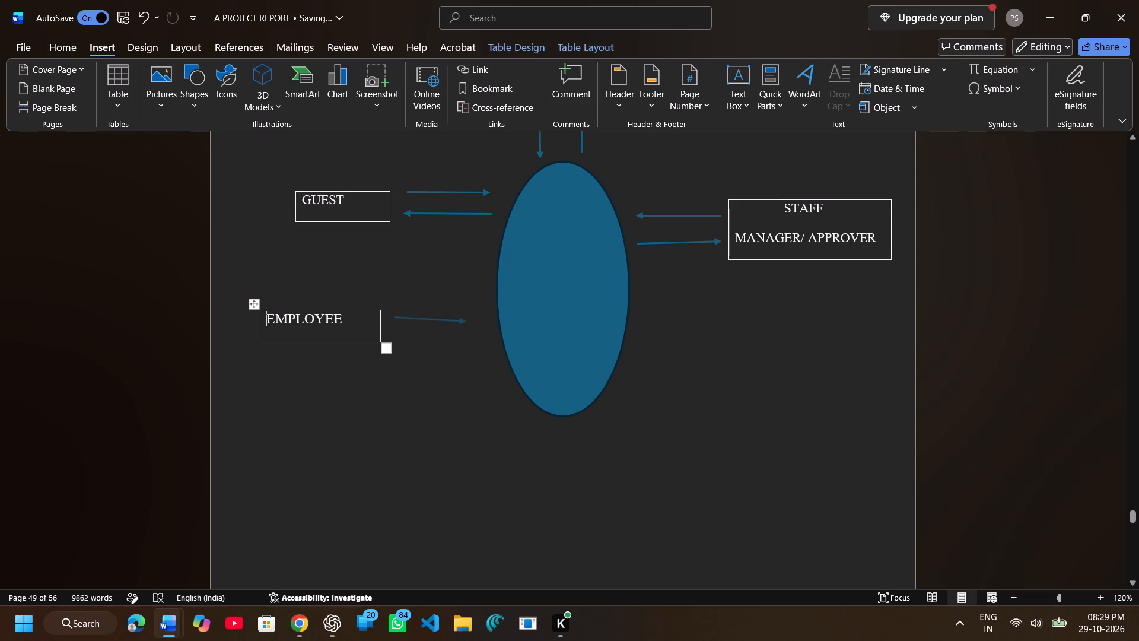
left_click_drag(466, 321, 481, 322)
left_click_drag(481, 322, 481, 318)
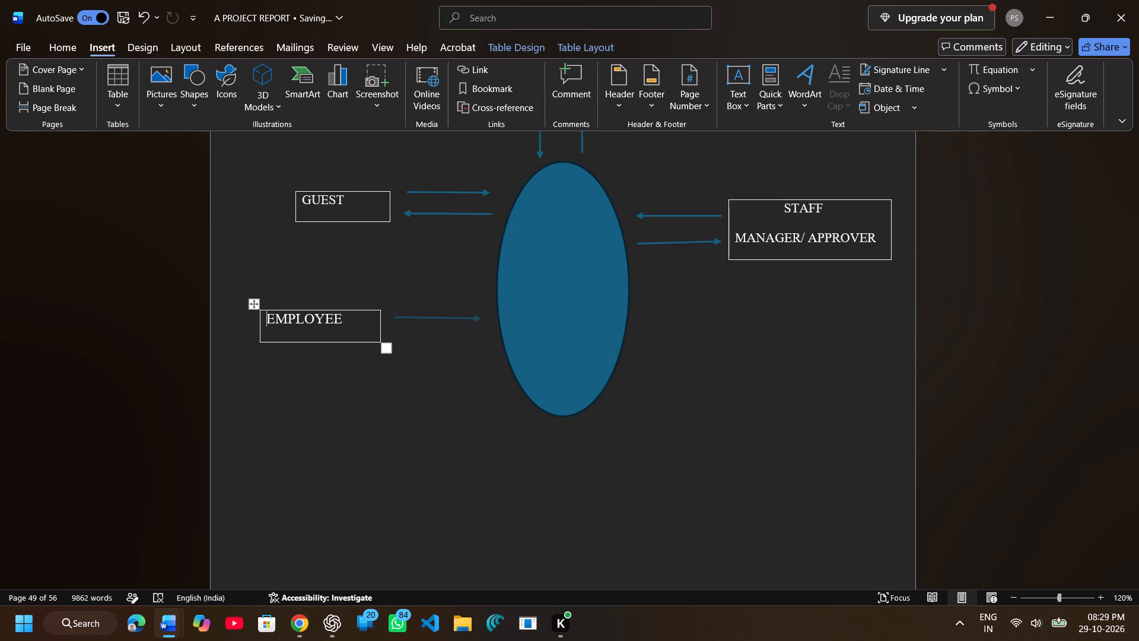
left_click_drag(481, 318, 481, 305)
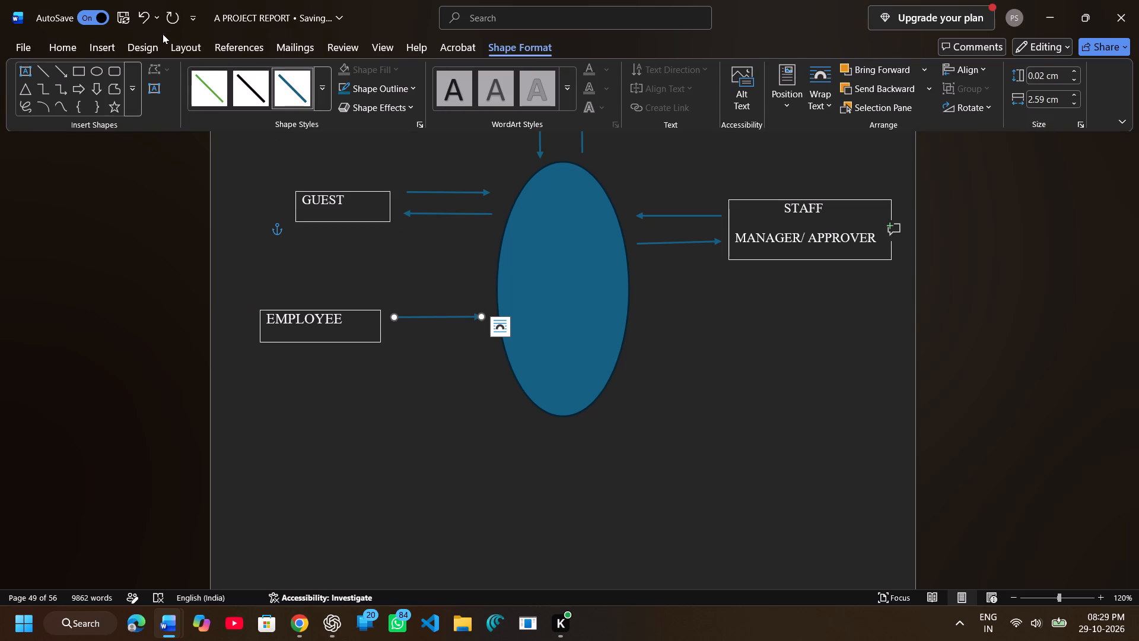
Draw a horizontal return arrow about 2.59 cm long from the ellipse to the EMPLOYEE box, just below the first arrow.
left_click(109, 48)
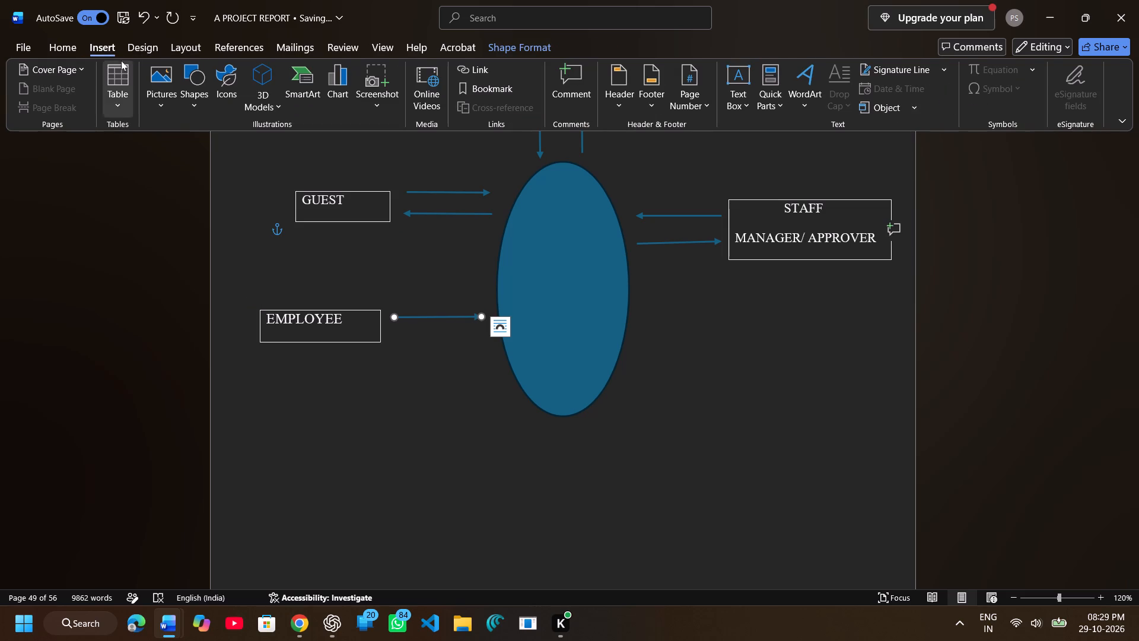
left_click(201, 77)
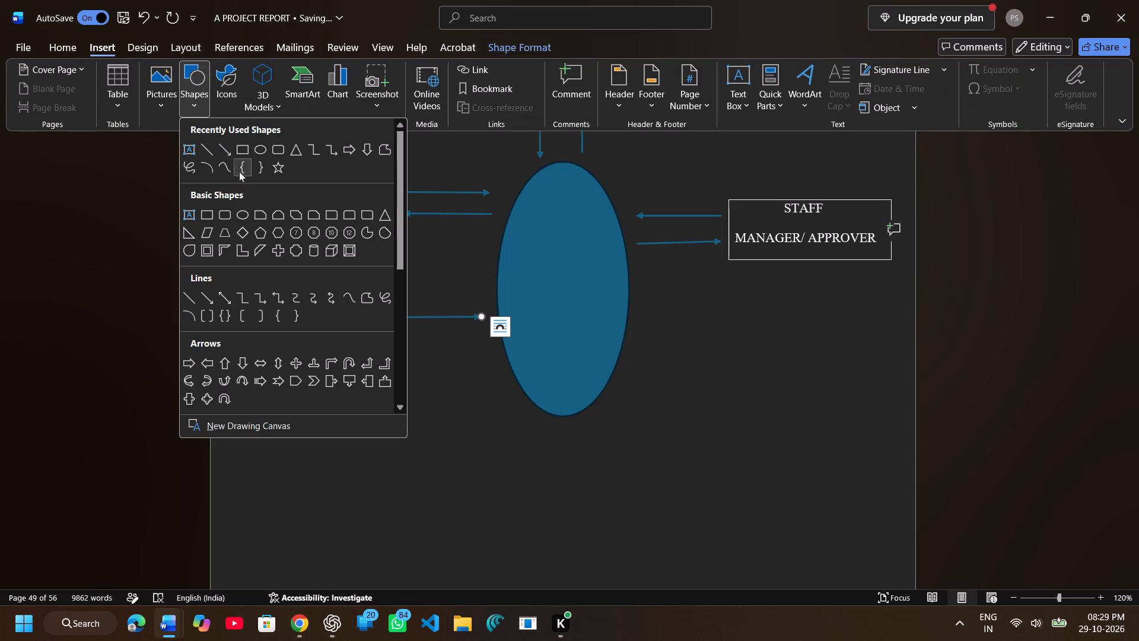
left_click(225, 148)
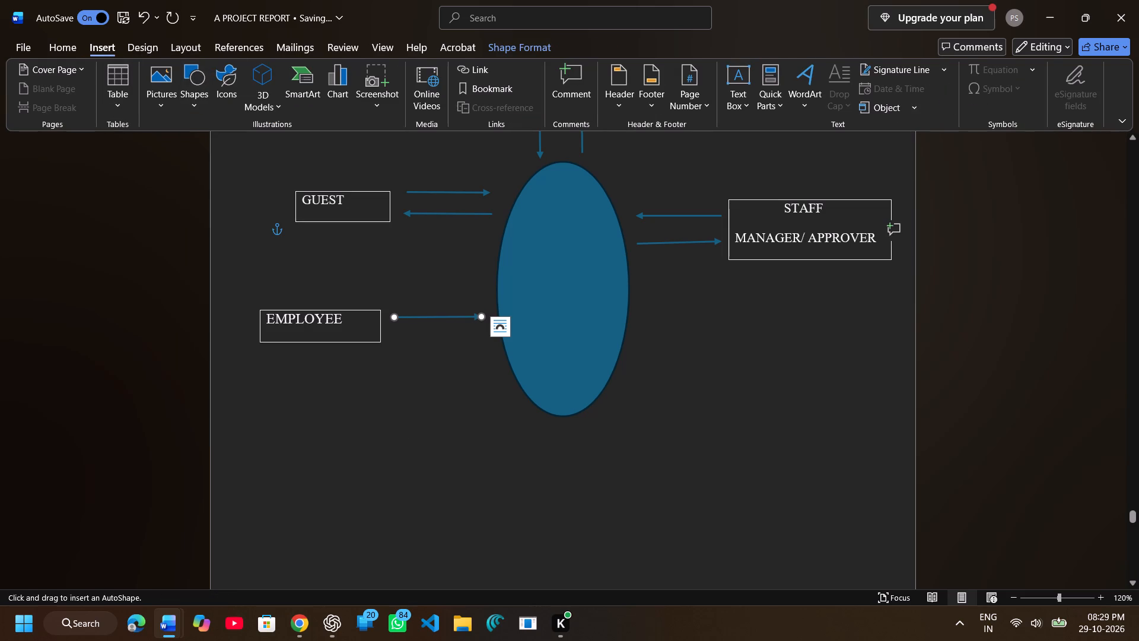
left_click_drag(475, 334, 438, 324)
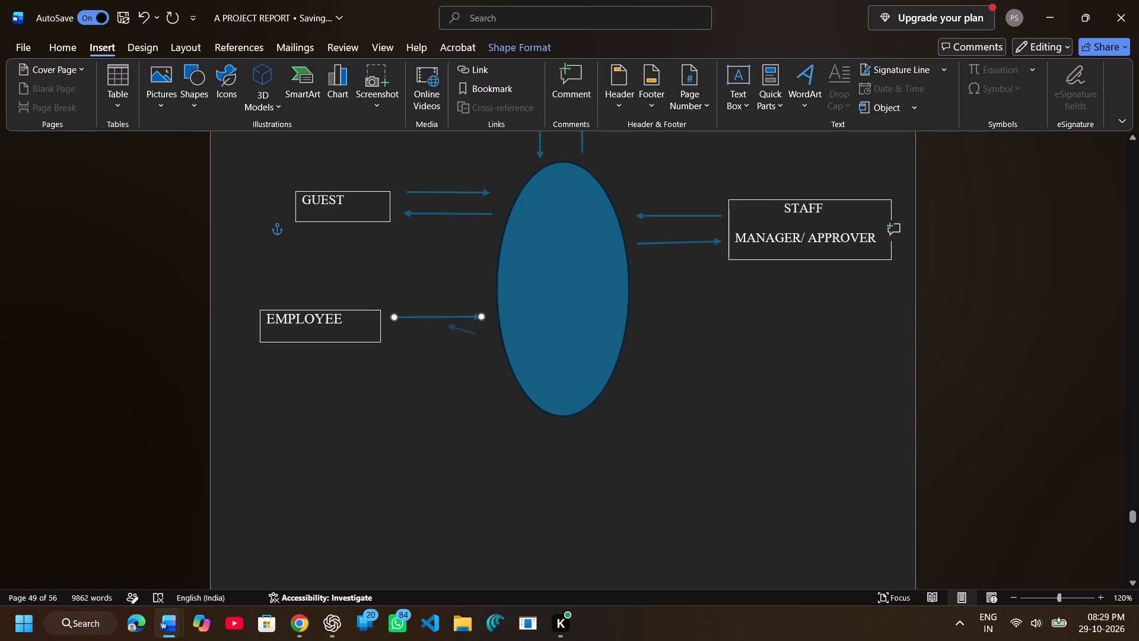
left_click_drag(438, 324, 387, 334)
left_click_drag(387, 334, 387, 332)
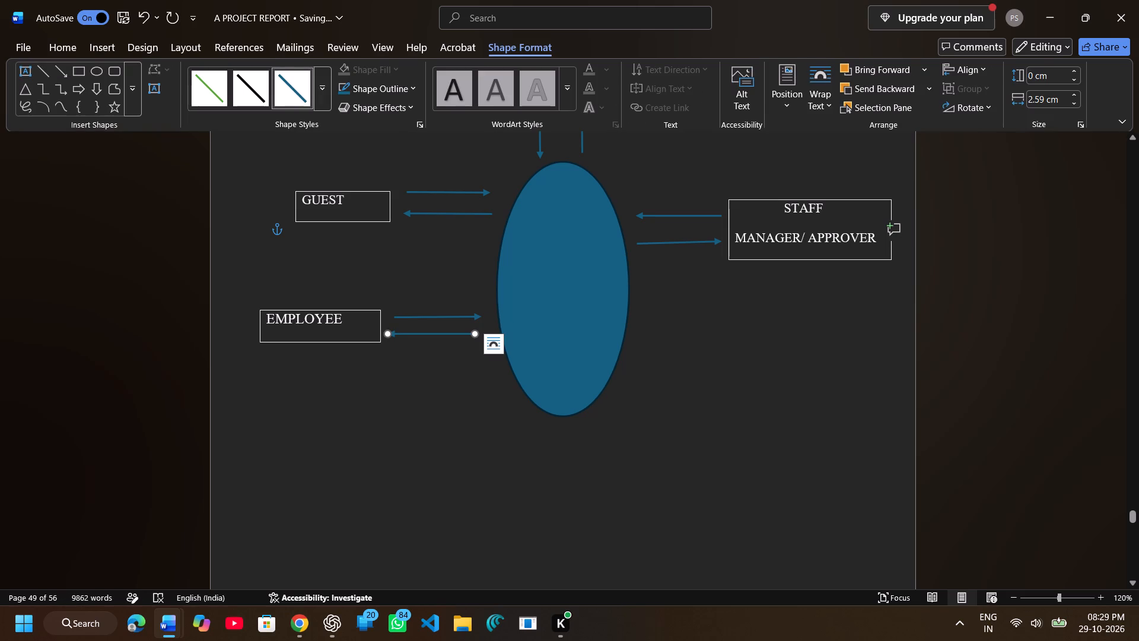
Draw a single-cell table about 1.24 cm high below the STAFF MANAGER/ APPROVER box, and leave table drawing.
left_click(80, 46)
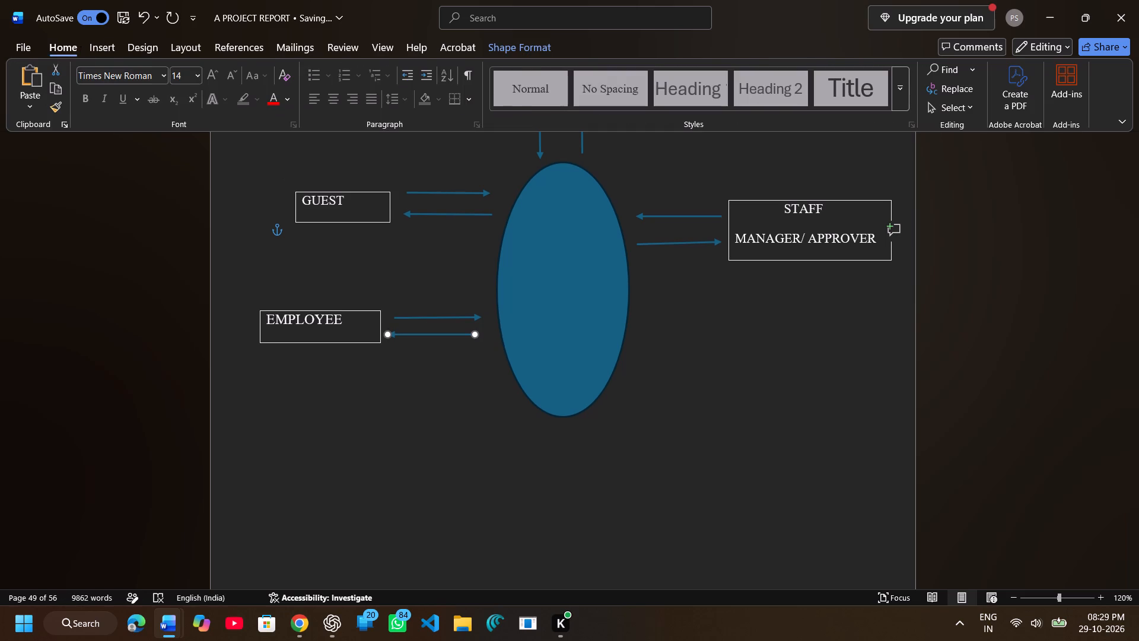
left_click(104, 49)
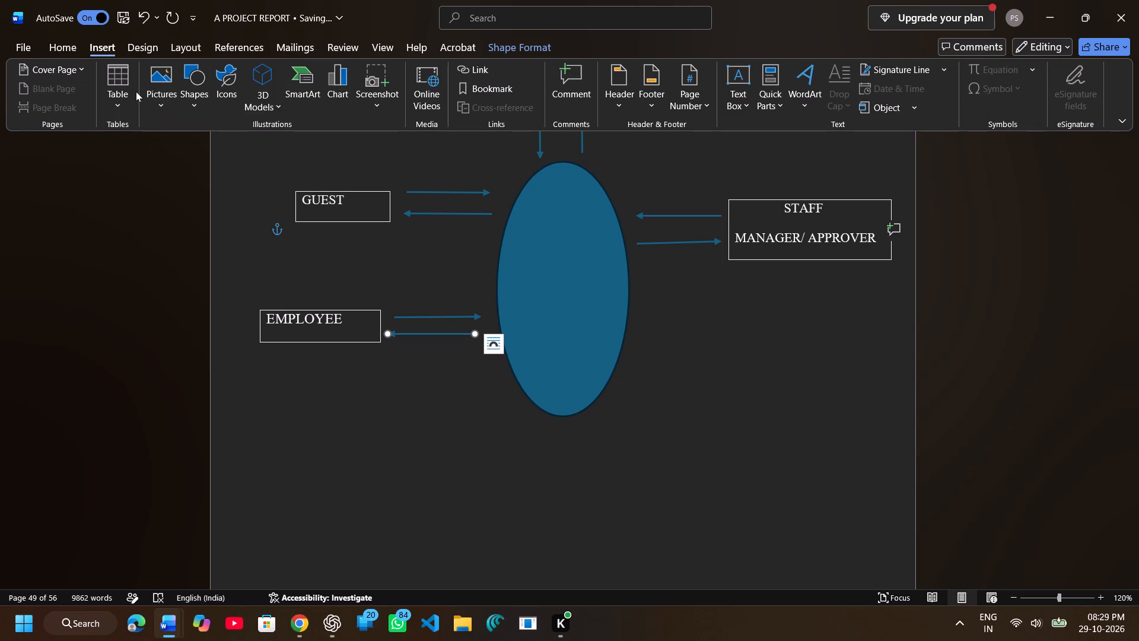
left_click(122, 90)
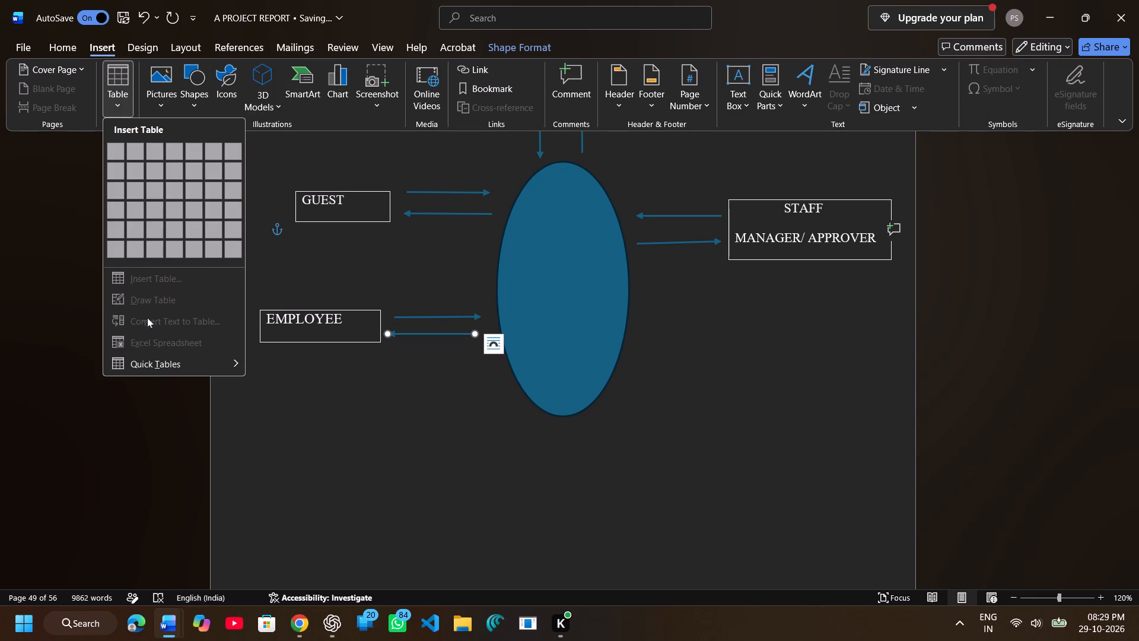
left_click(307, 512)
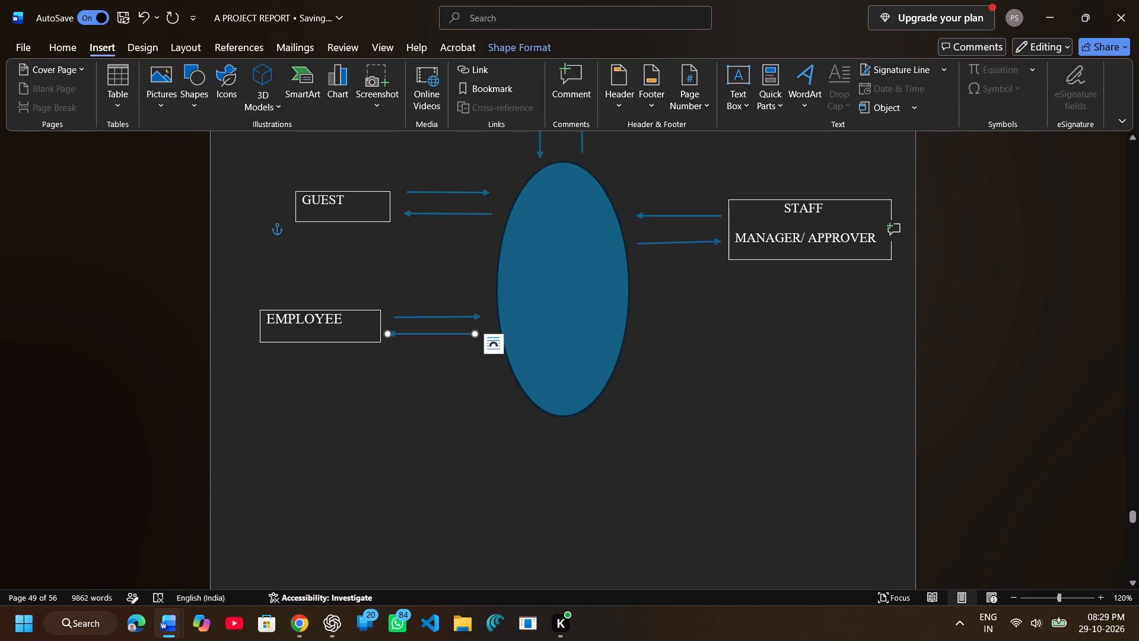
left_click(307, 512)
left_click(107, 75)
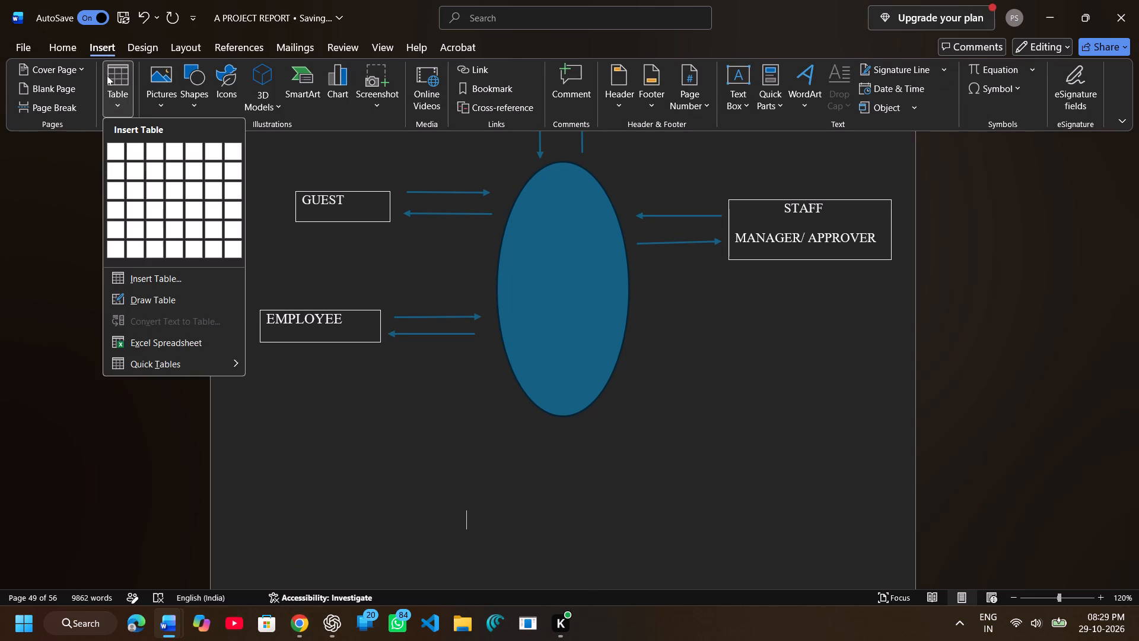
left_click(144, 302)
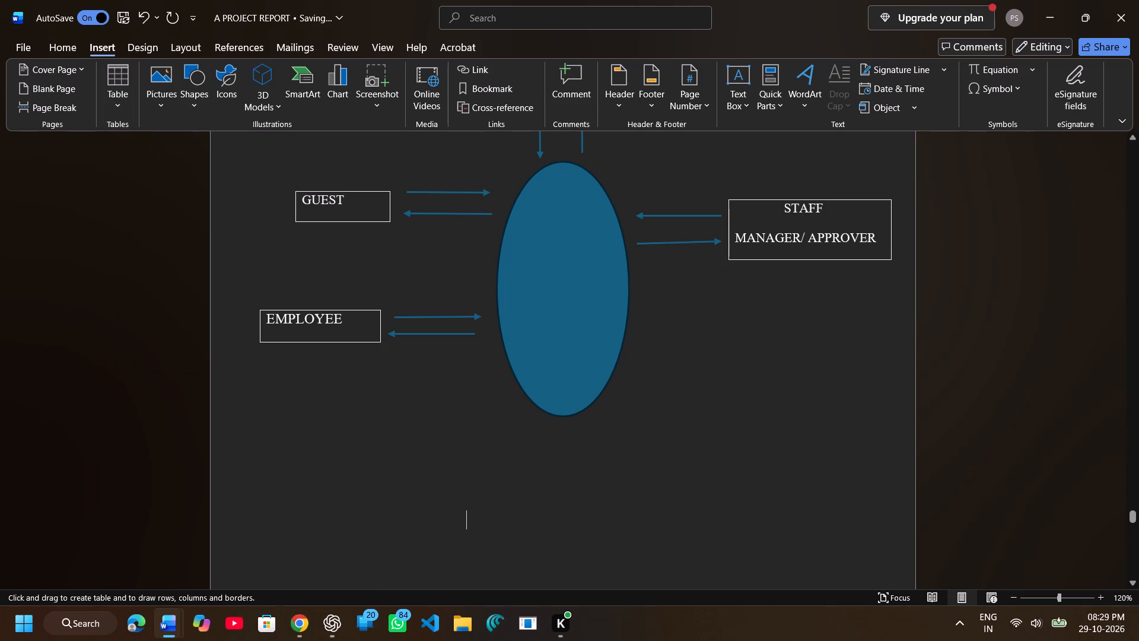
left_click_drag(734, 313, 887, 382)
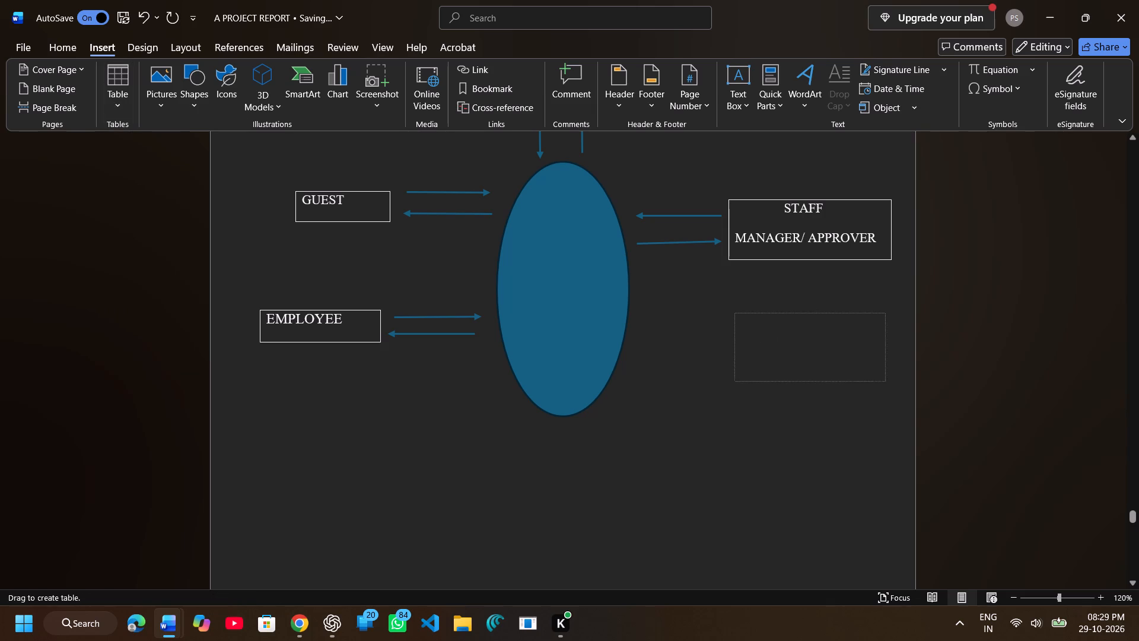
left_click_drag(887, 382, 901, 354)
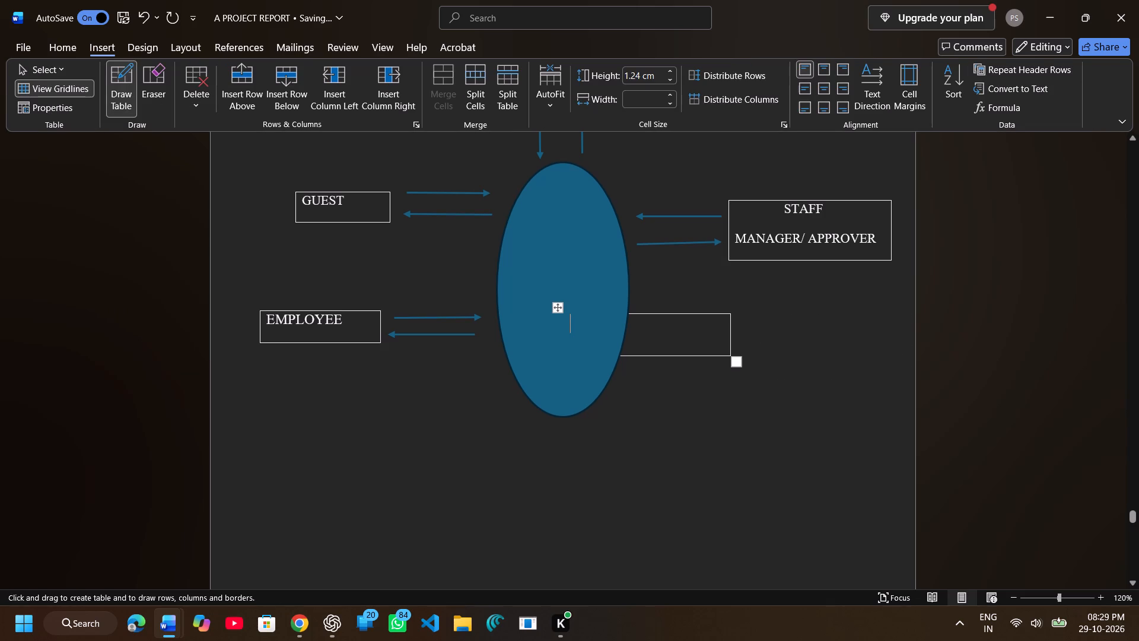
left_click(1122, 388)
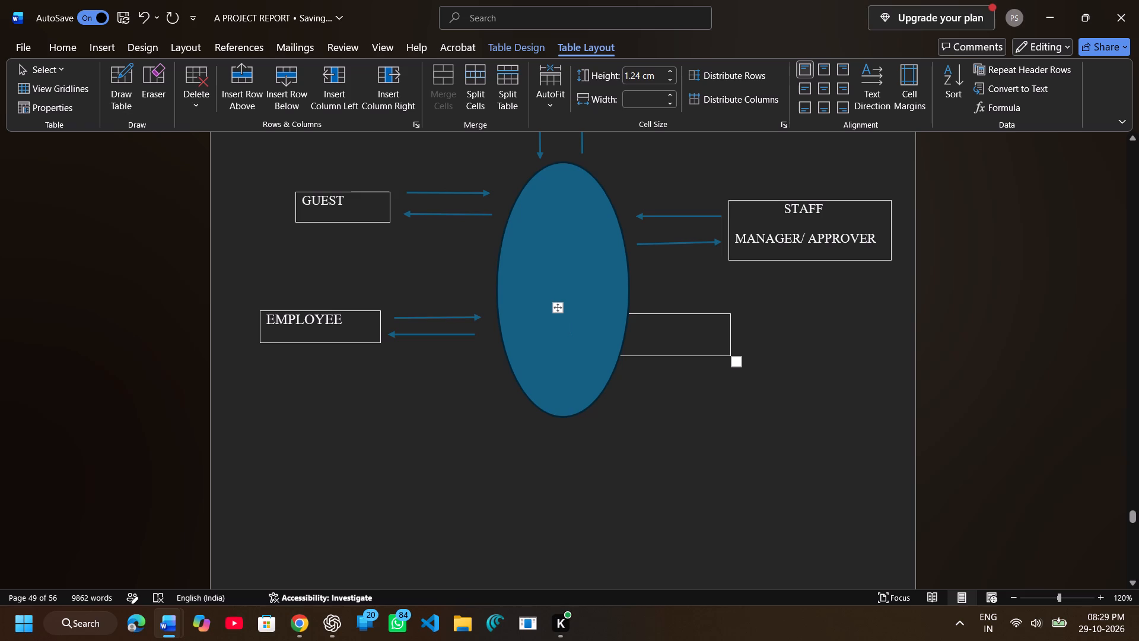
Move the empty box out from behind the ellipse to below the STAFF MANAGER/ APPROVER box, with their left edges roughly aligned.
left_click_drag(556, 299, 555, 295)
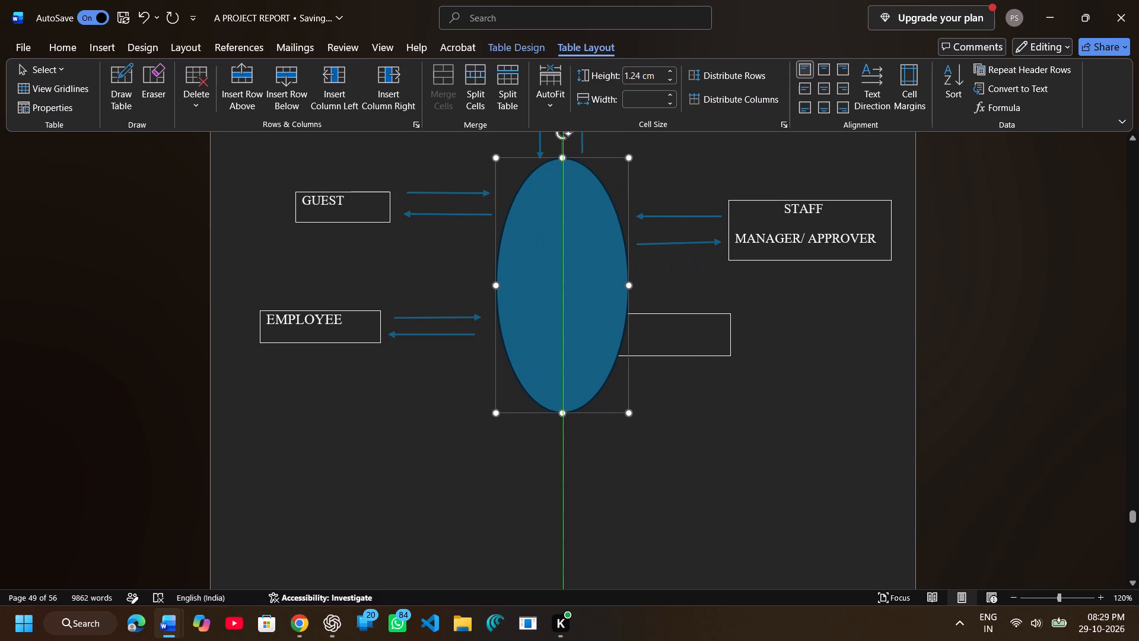
left_click_drag(555, 295, 545, 296)
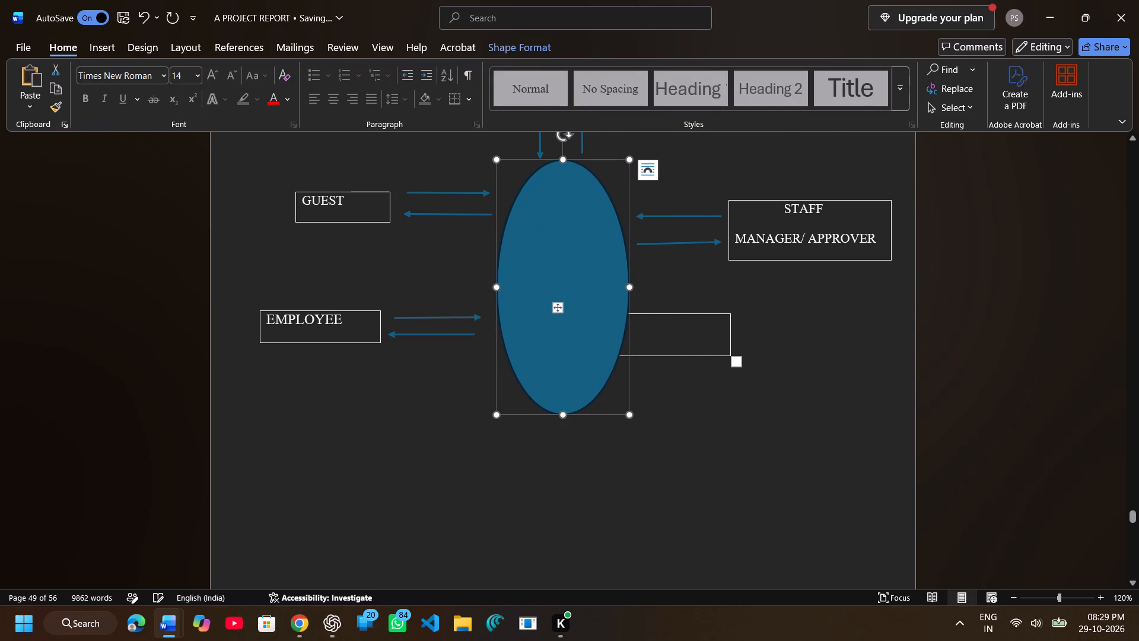
left_click(687, 332)
left_click(716, 338)
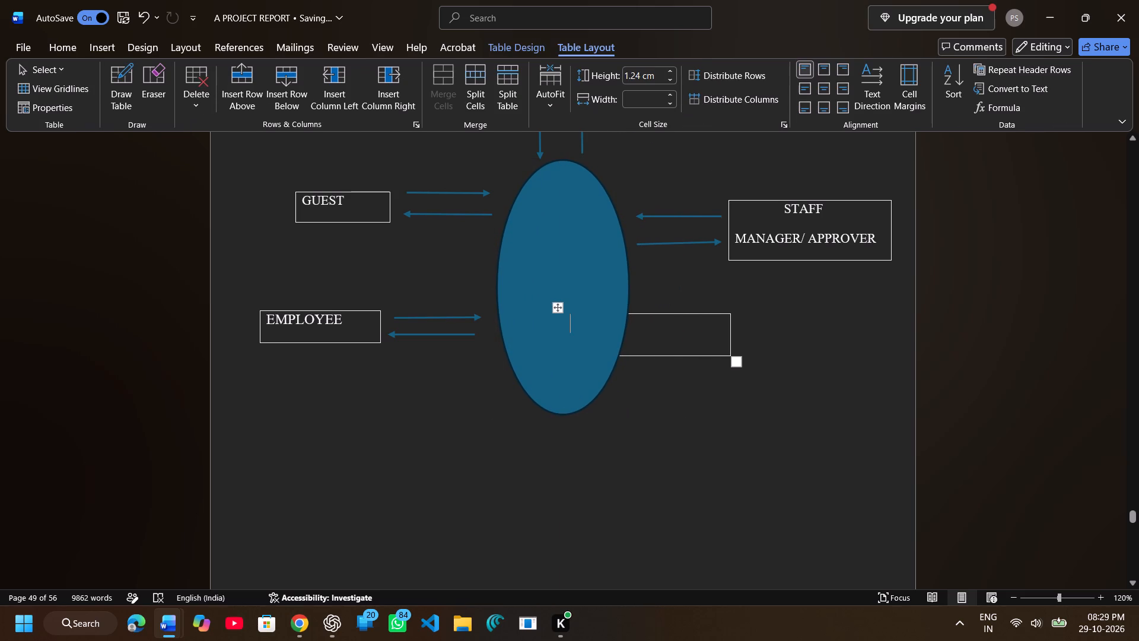
left_click_drag(556, 304, 673, 311)
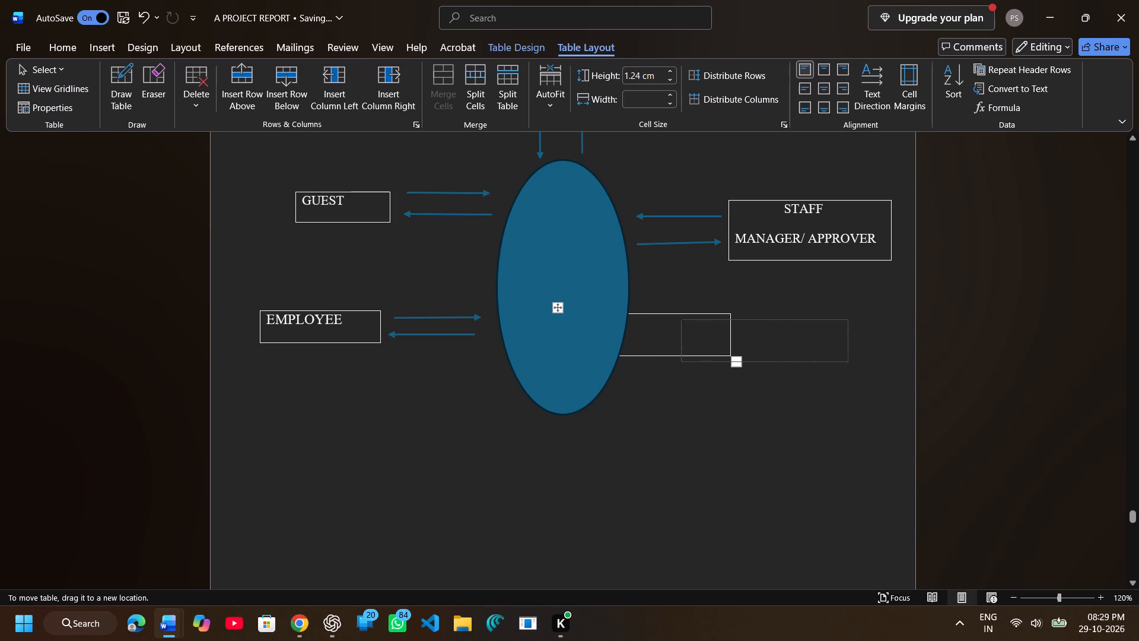
left_click_drag(673, 311, 719, 315)
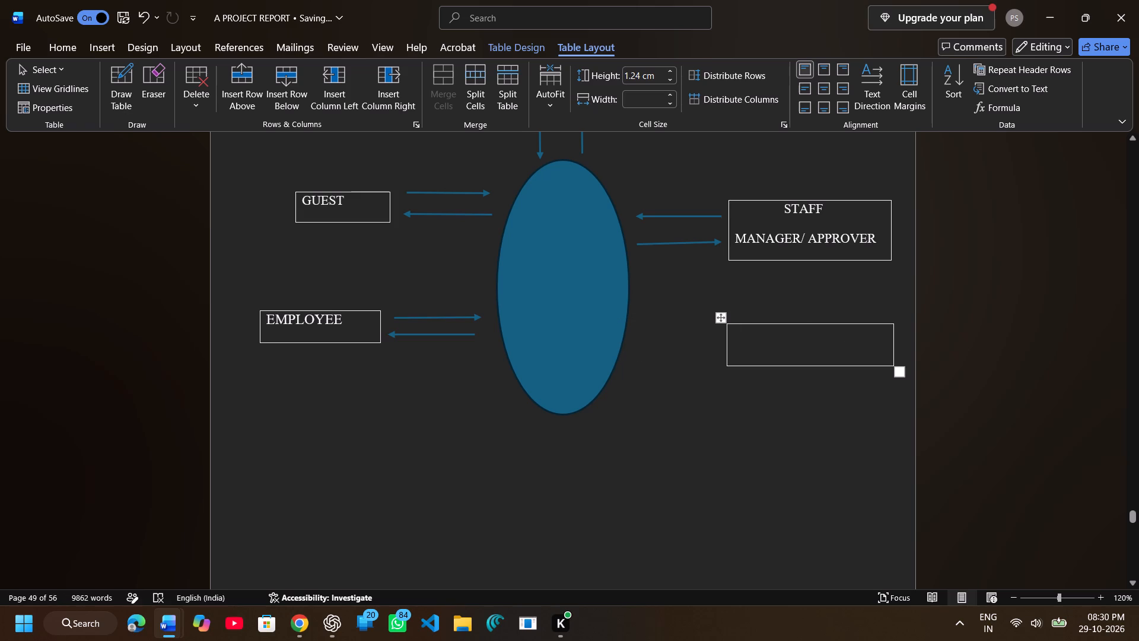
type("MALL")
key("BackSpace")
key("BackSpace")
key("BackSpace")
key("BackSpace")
Turn off bold and set the font size to 12 for the text in the empty box.
left_click(59, 63)
left_click(58, 47)
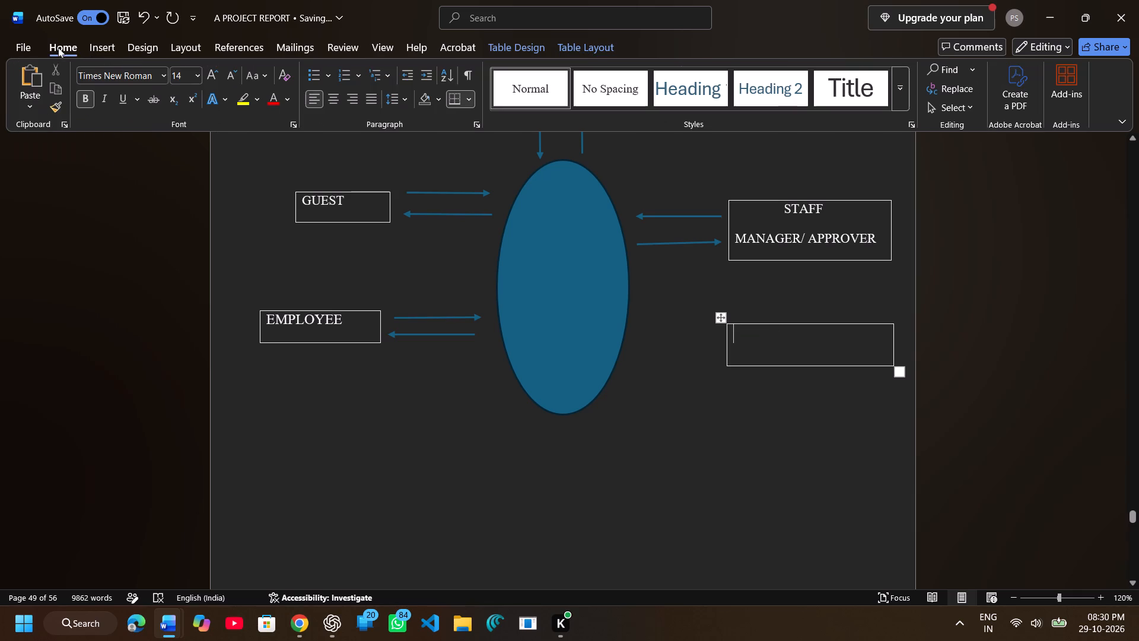
left_click(85, 97)
left_click_drag(195, 77, 193, 160)
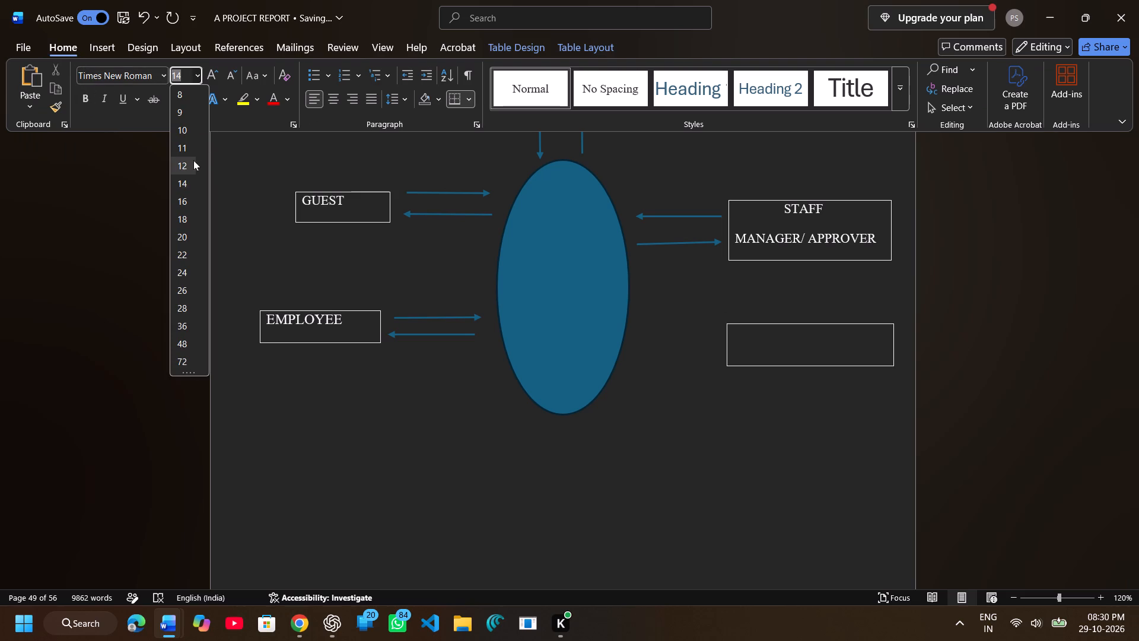
left_click_drag(193, 160, 190, 160)
left_click(190, 160)
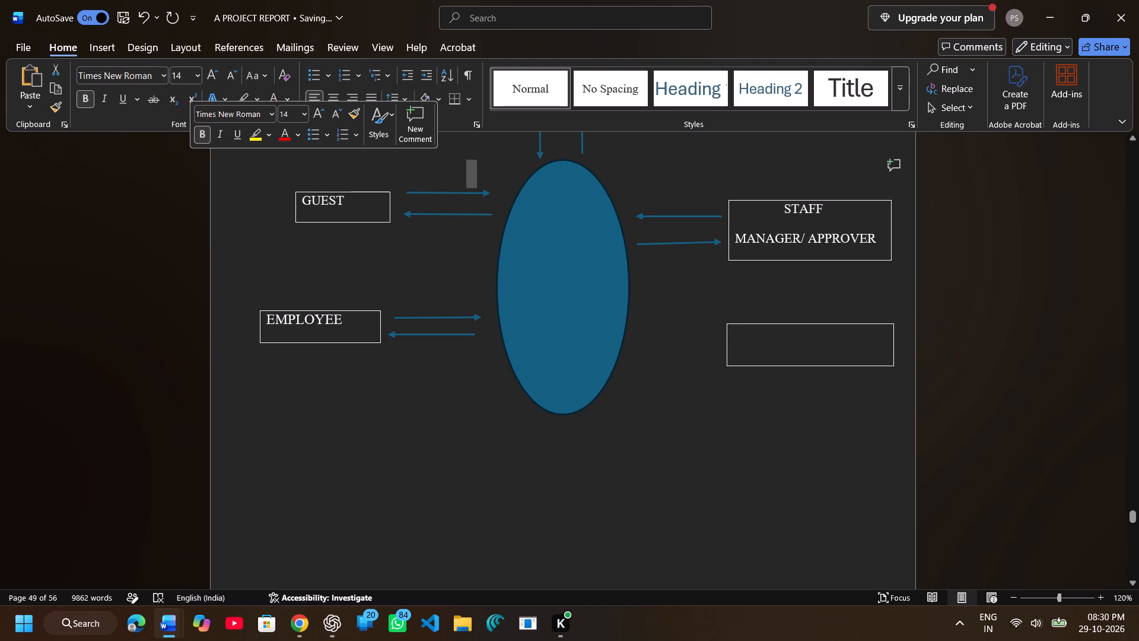
left_click(198, 78)
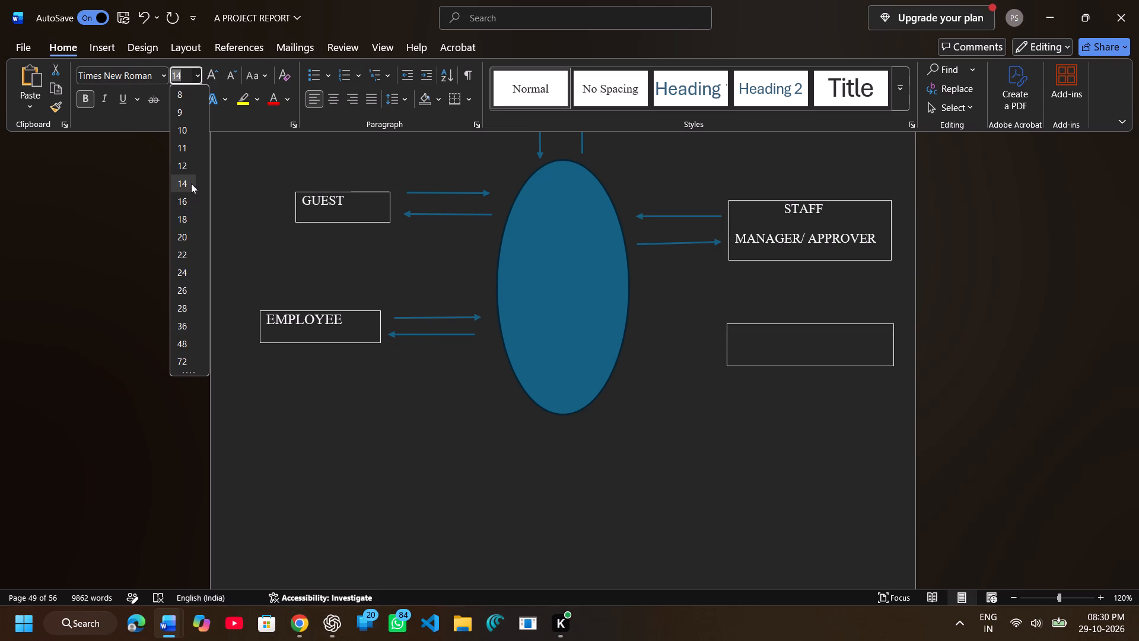
left_click(115, 240)
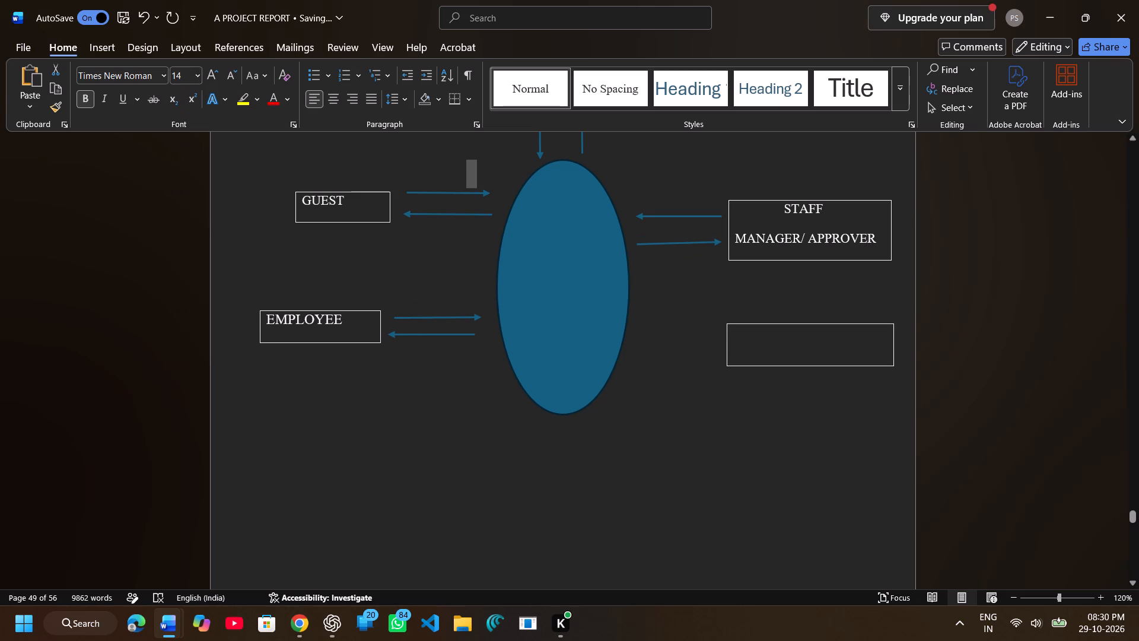
left_click(170, 215)
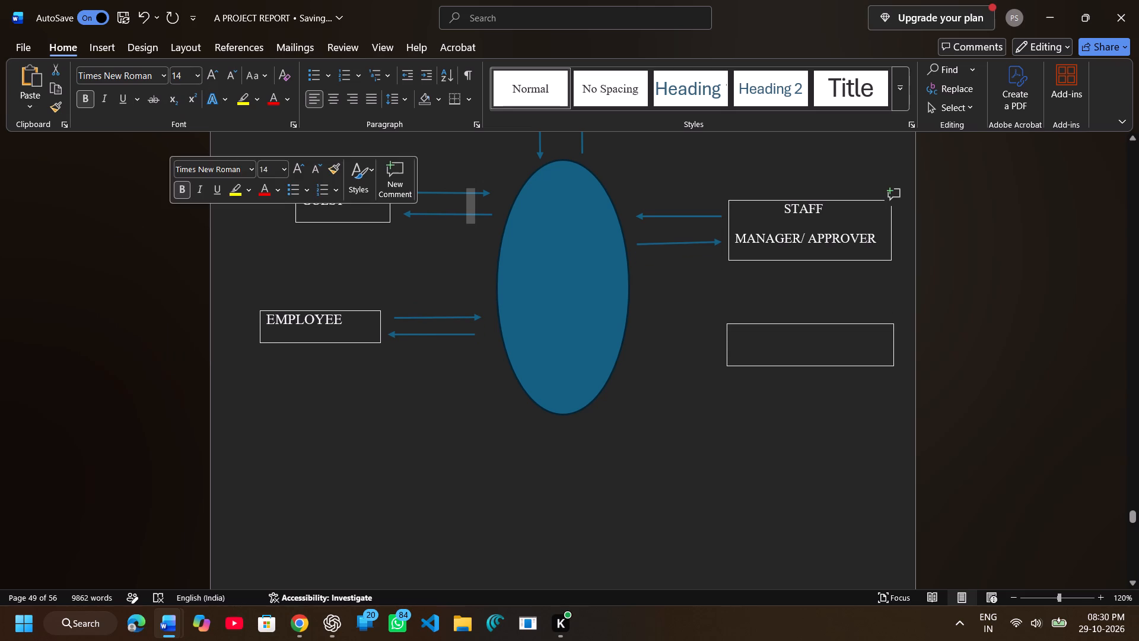
double_click(170, 215)
left_click(395, 436)
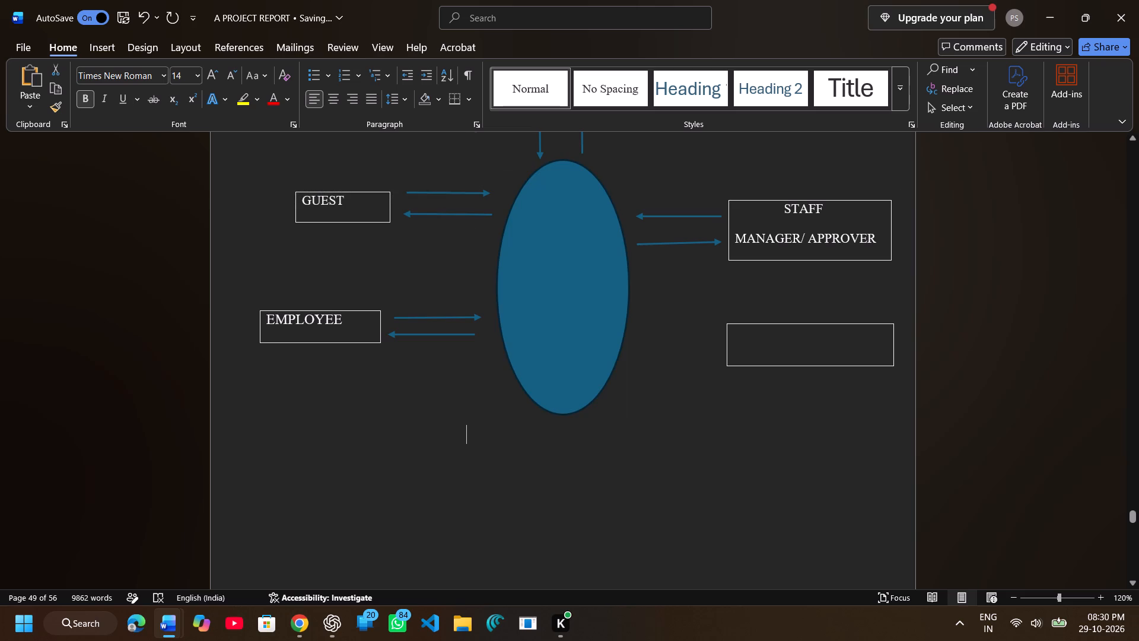
Label the box below STAFF MANAGER/ APPROVER with MALL SERVER, and STMP on a second line.
left_click(743, 344)
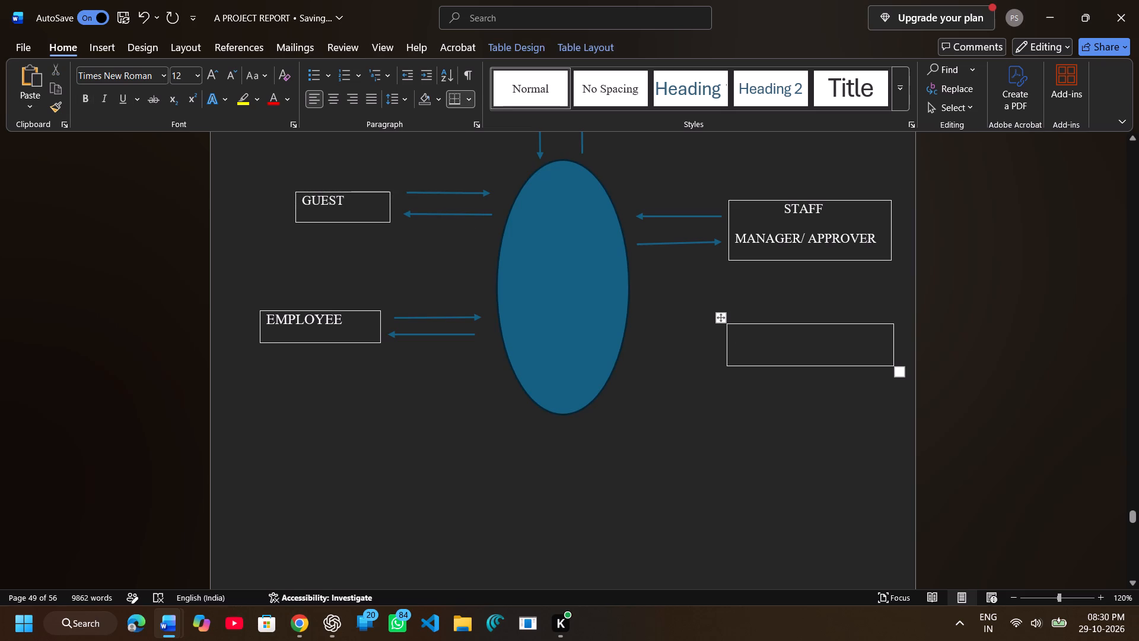
type("MALL")
key("space")
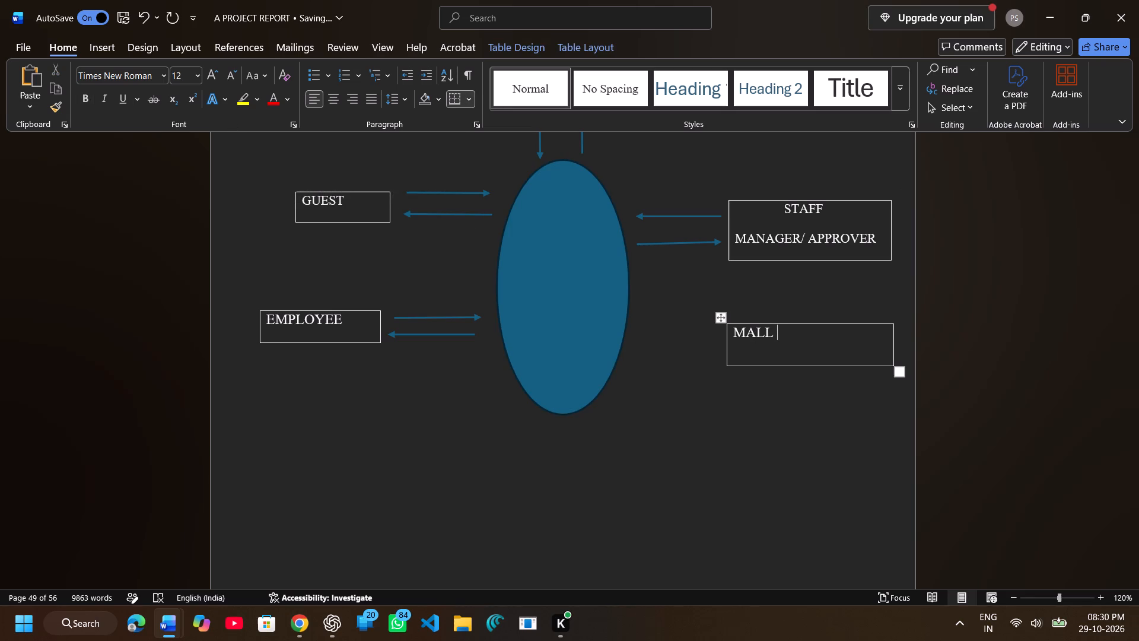
type("SERVICE")
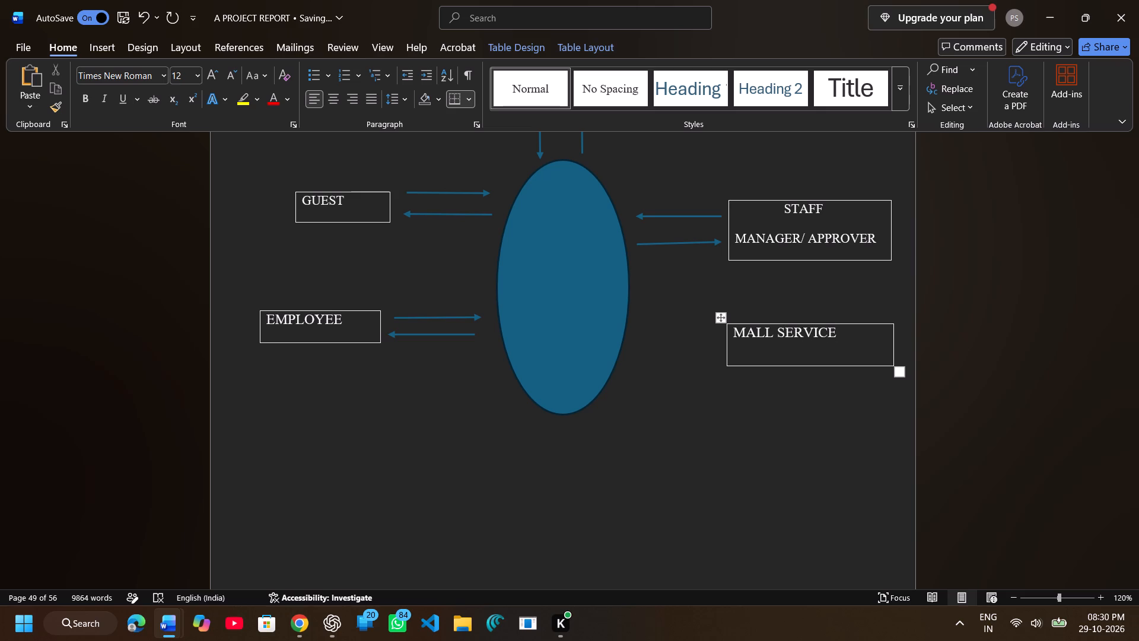
key("BackSpace")
key("BackSpace")
key("BackSpace")
key("BackSpace")
type("VER")
key("Return")
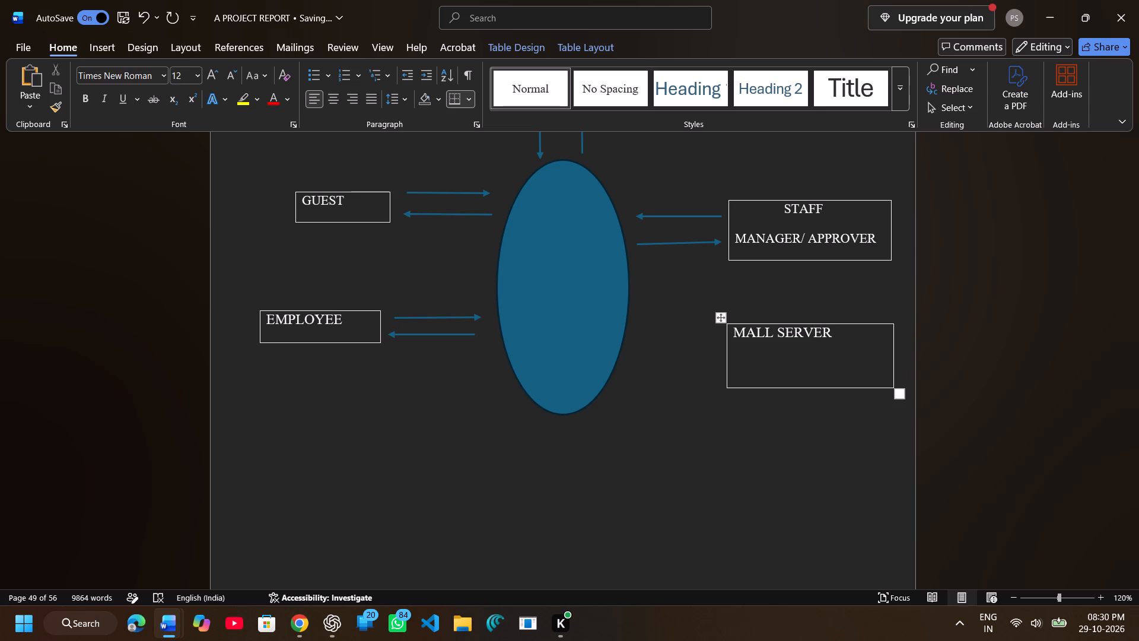
type("STM")
key("p")
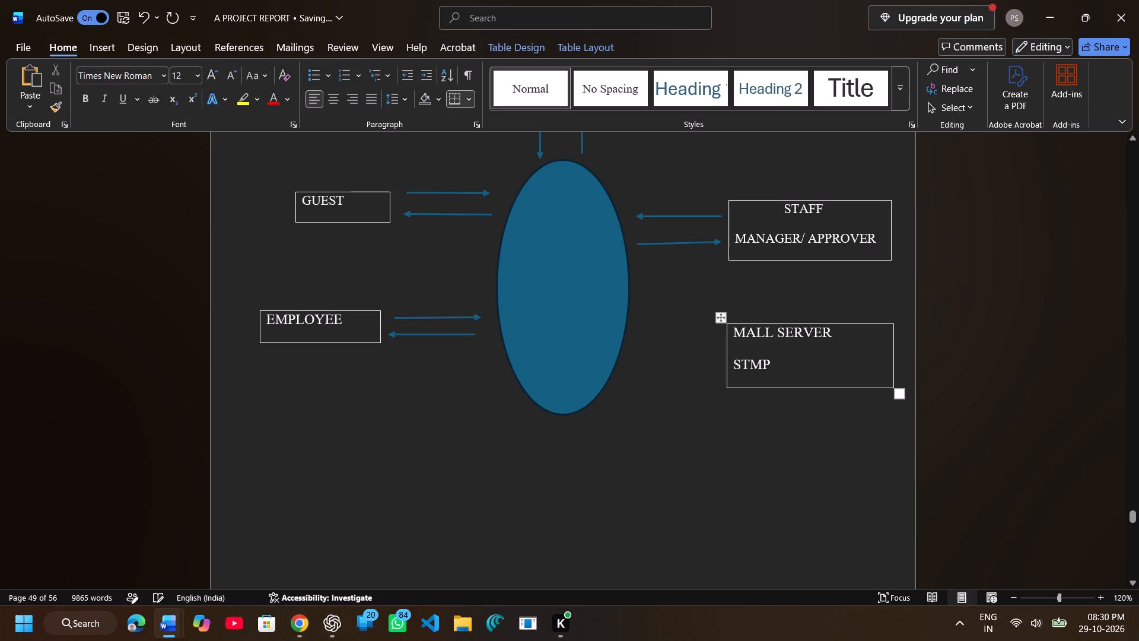
Adjust the lower STAFF MANAGER/ APPROVER arrow so its tail sits slightly higher and a little farther from the ellipse.
left_click(646, 243)
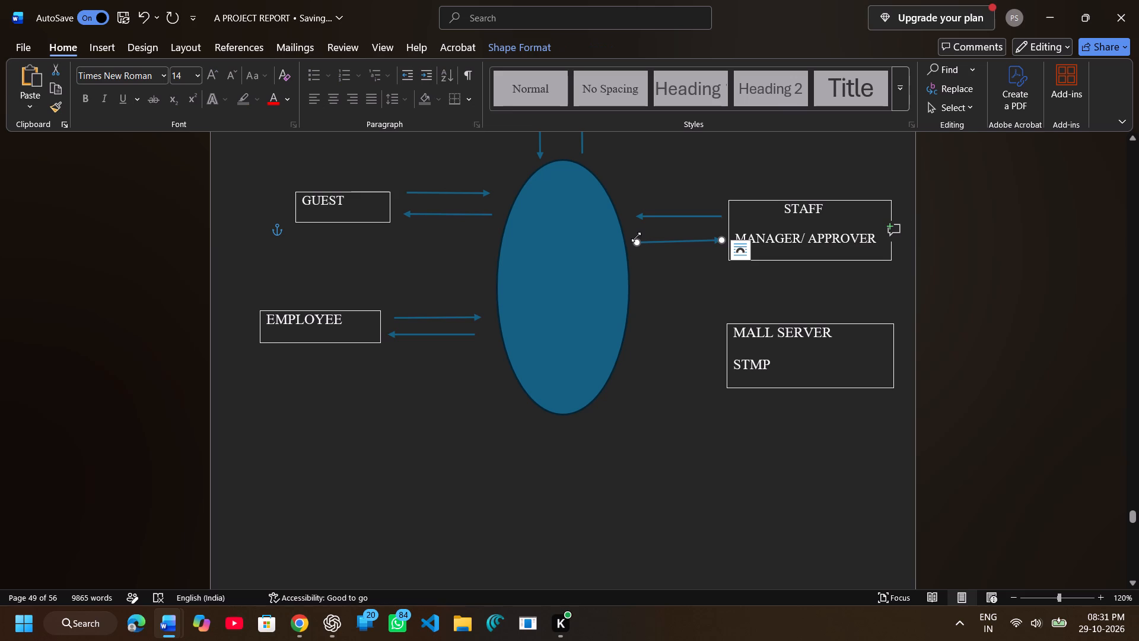
left_click_drag(636, 237, 642, 241)
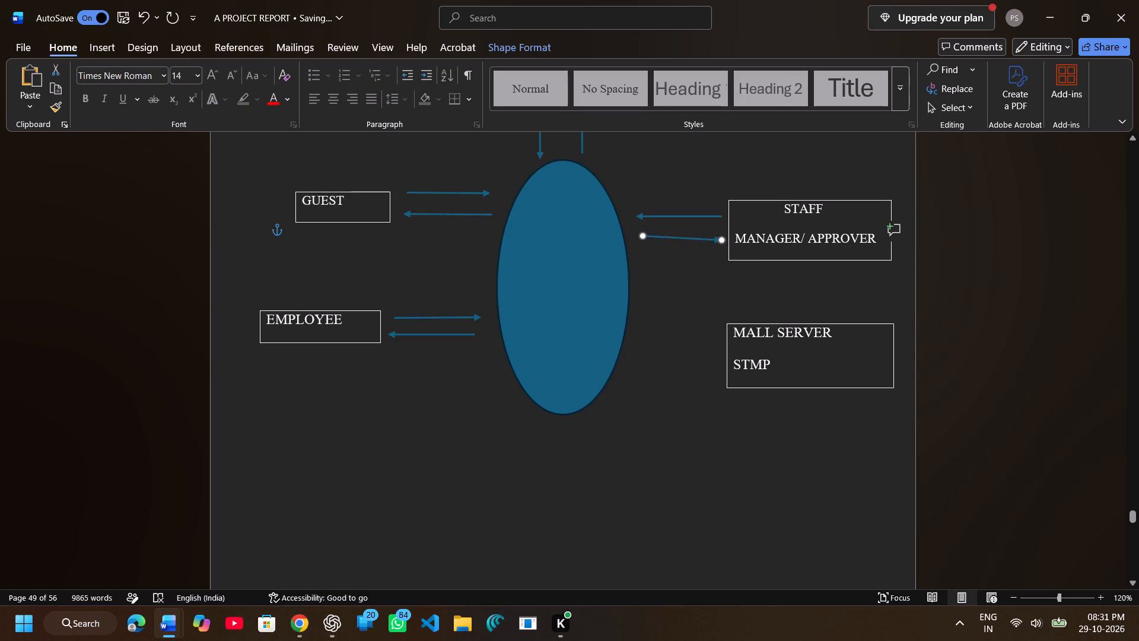
left_click_drag(642, 241, 640, 237)
left_click_drag(640, 237, 599, 253)
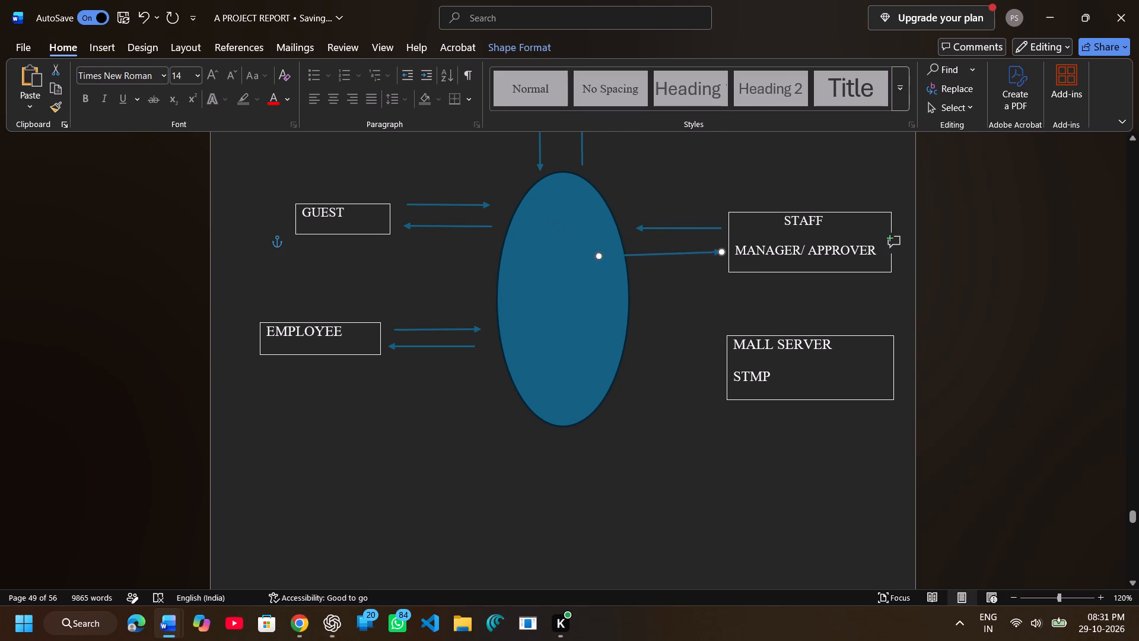
left_click_drag(599, 253, 654, 260)
left_click_drag(654, 260, 640, 253)
left_click_drag(640, 253, 641, 247)
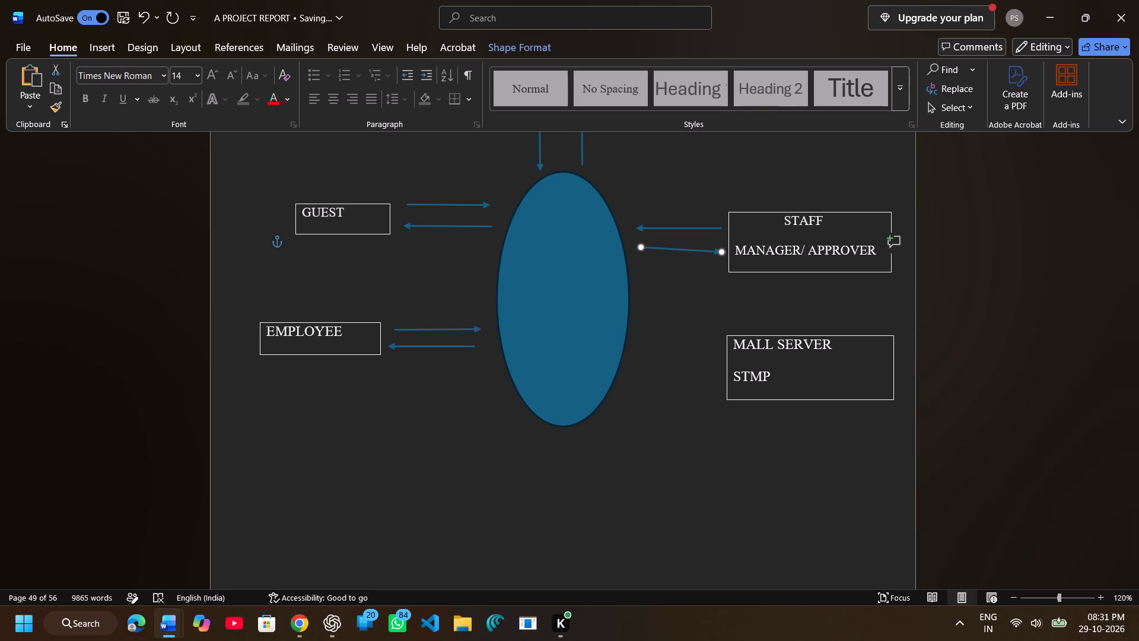
left_click_drag(641, 247, 632, 258)
left_click_drag(632, 258, 646, 250)
left_click(685, 302)
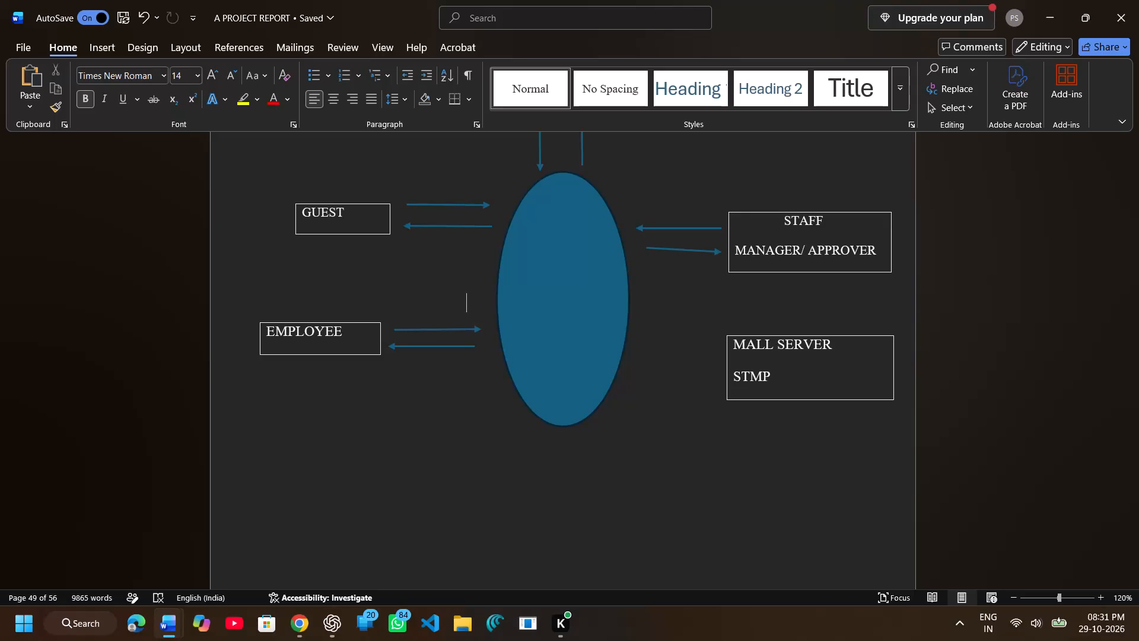
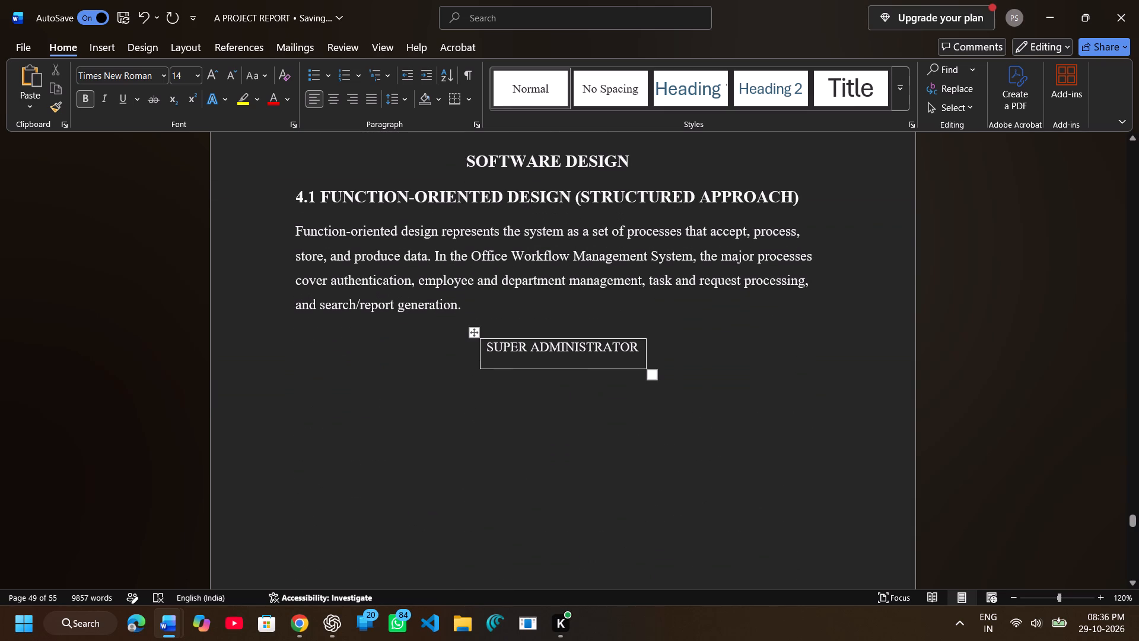
Replace the leftover SUPER ADMINISTRATOR box under section 4.1's introductory paragraph with the captured context diagram screenshot.
left_click_drag(467, 345, 581, 357)
key("BackSpace")
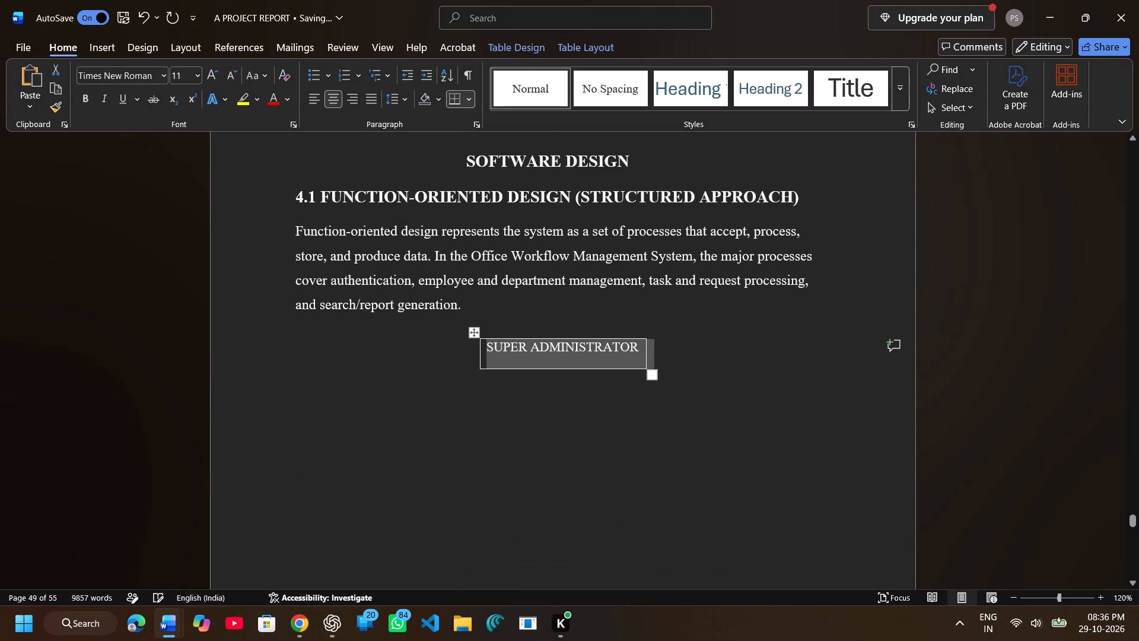
key("ctrl+v")
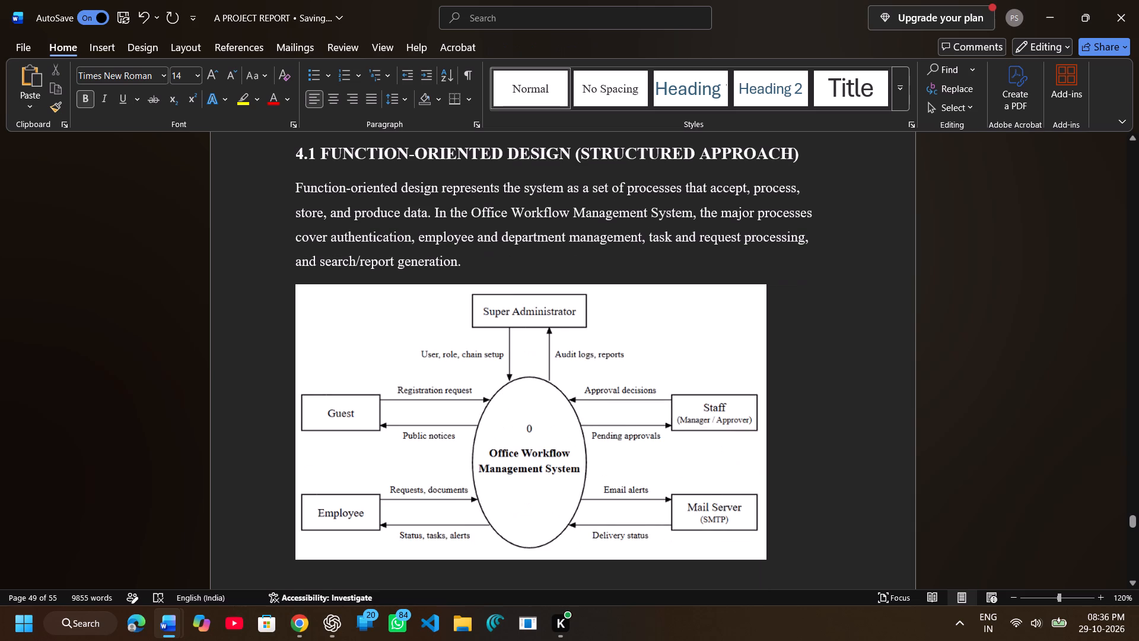
Examine the pasted diagram and the empty space between it and the CHAPTER-5 heading on page 49.
scroll(581, 357, "down", 1)
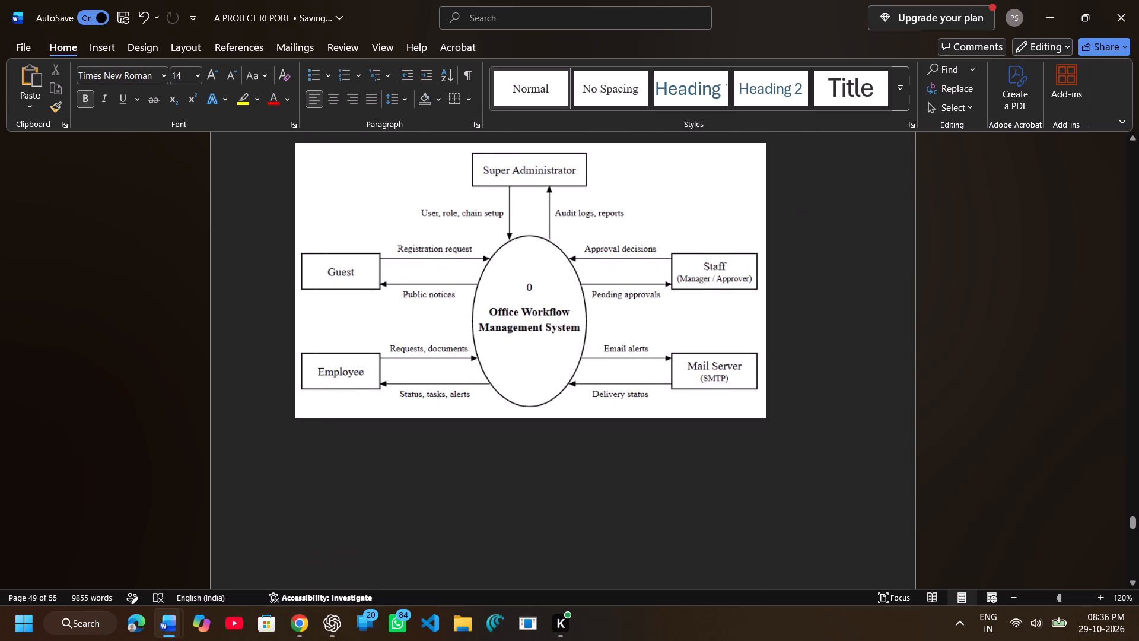
scroll(581, 357, "down", 1)
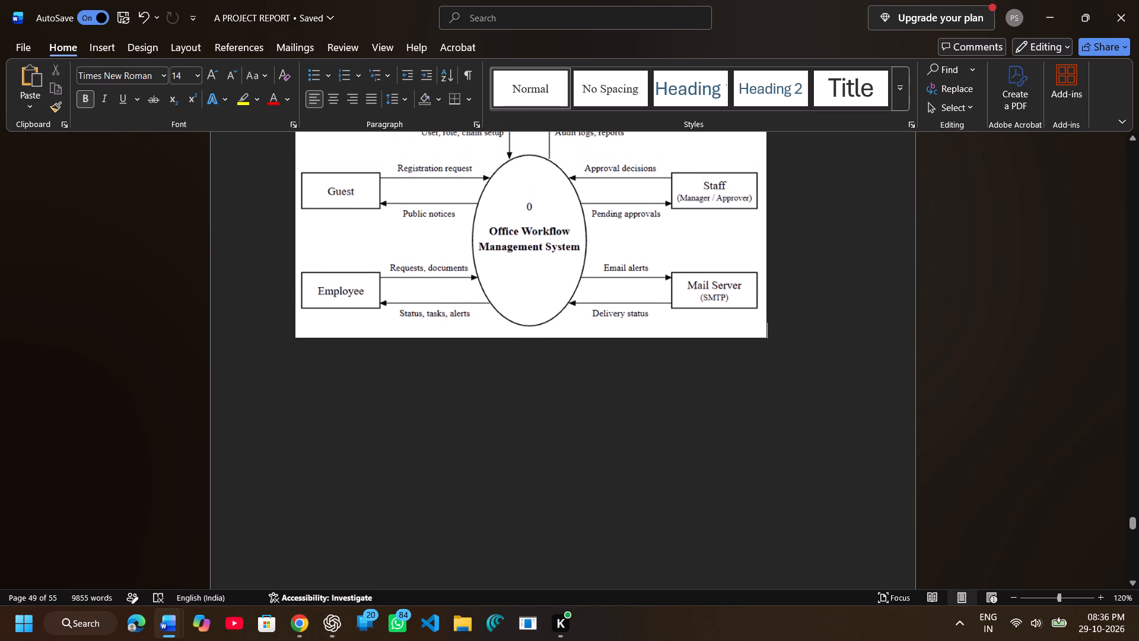
scroll(581, 357, "down", 1)
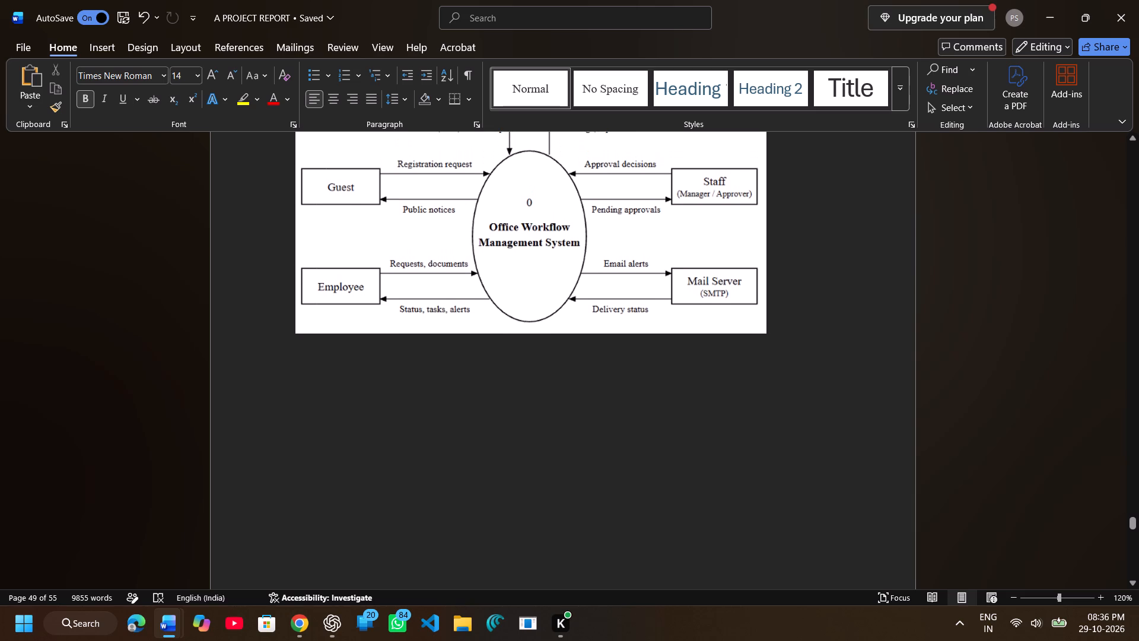
scroll(581, 357, "down", 1)
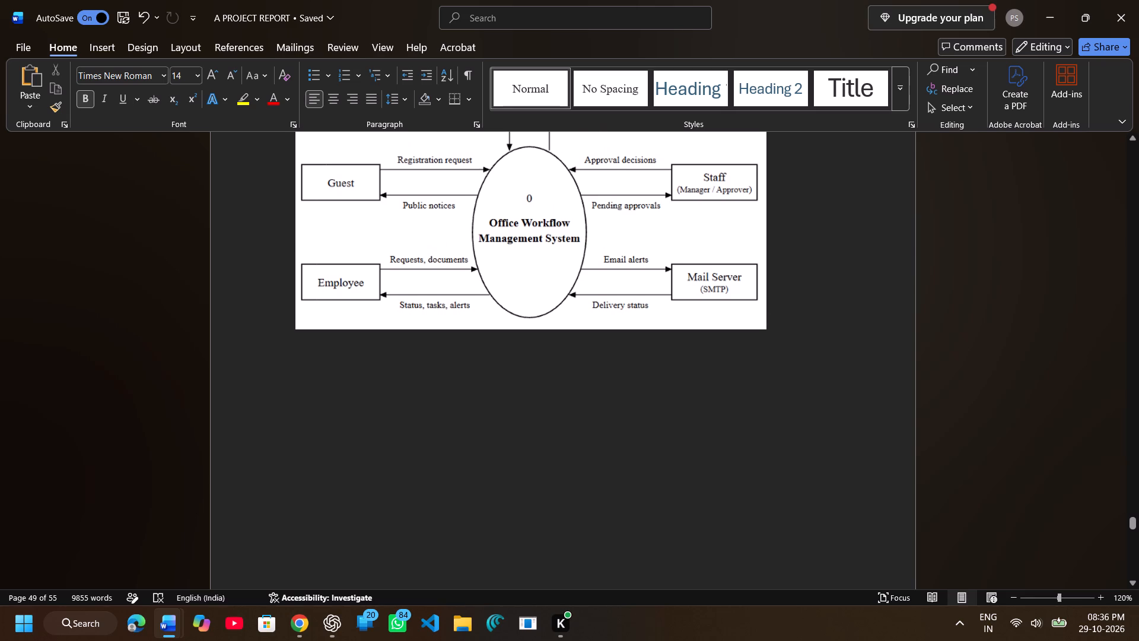
scroll(581, 357, "up", 1)
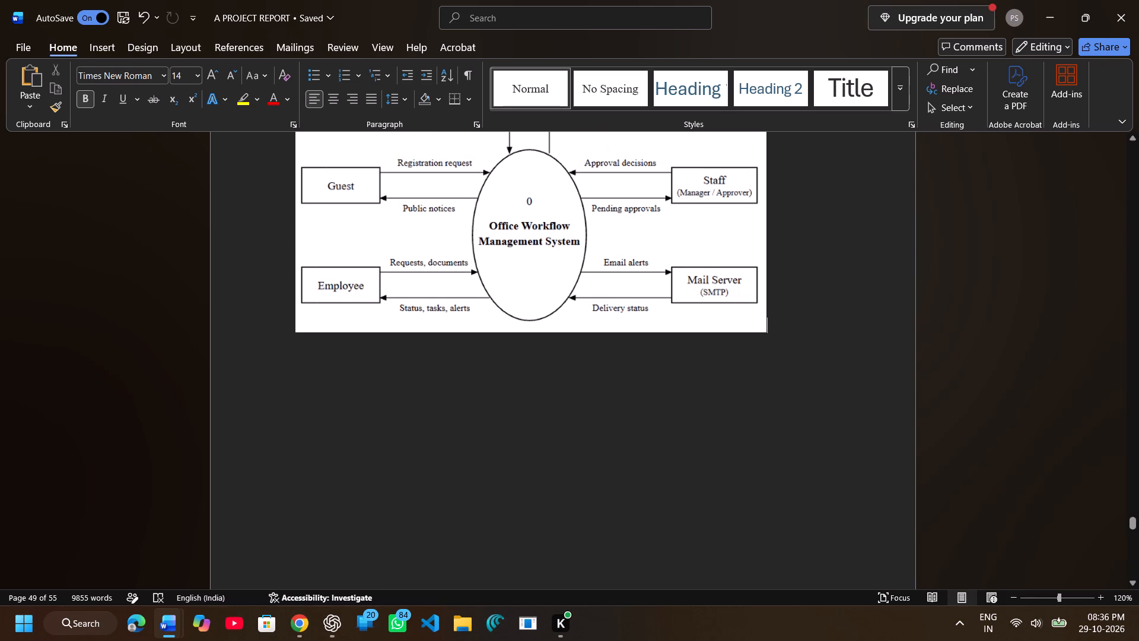
scroll(581, 357, "down", 2)
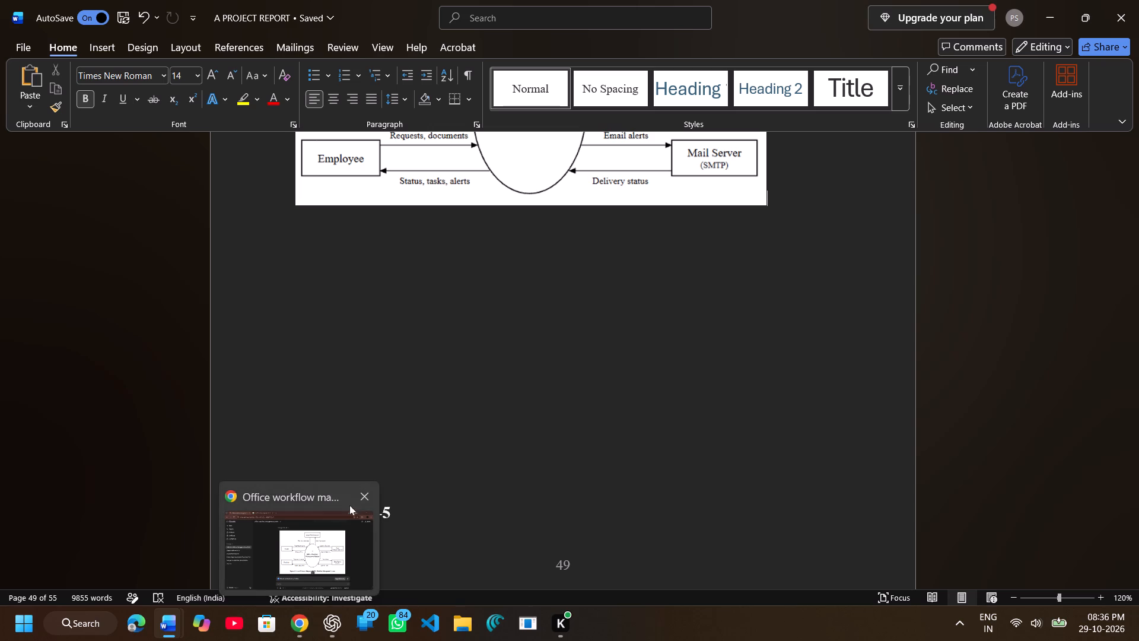
left_click(417, 414)
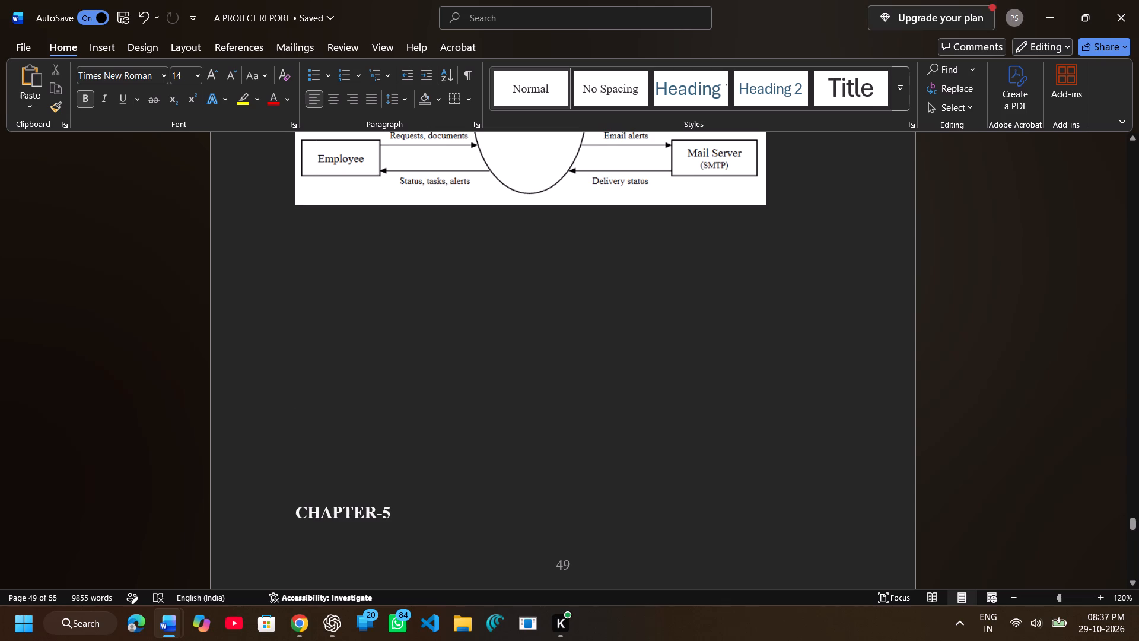
Select the pasted context diagram picture below section 4.1's introductory paragraph.
scroll(415, 369, "up", 1)
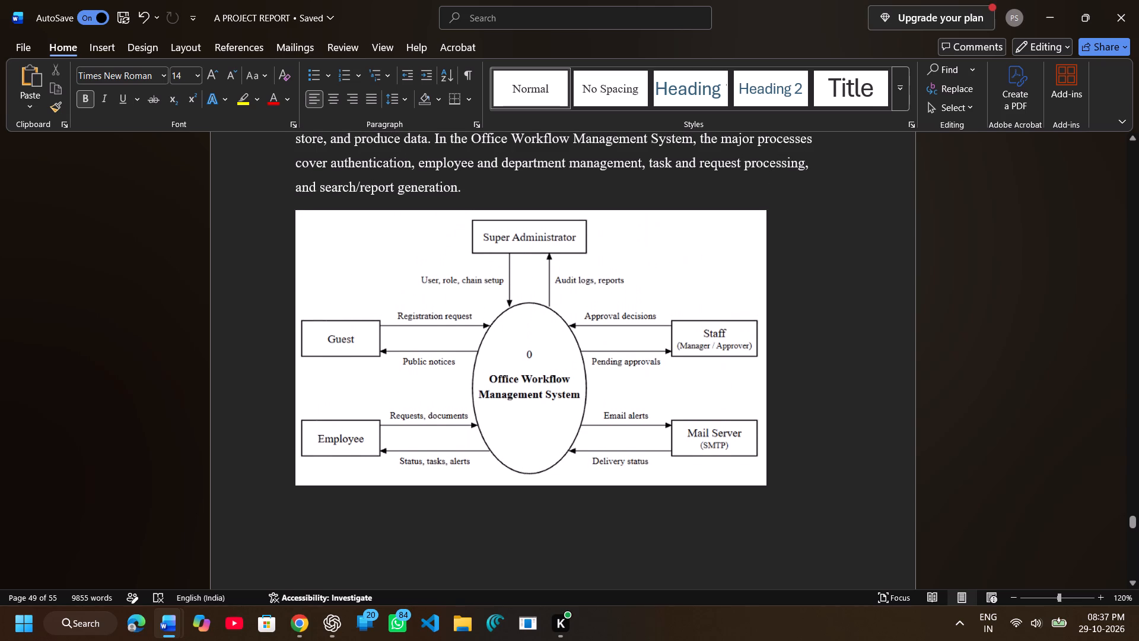
left_click(309, 293)
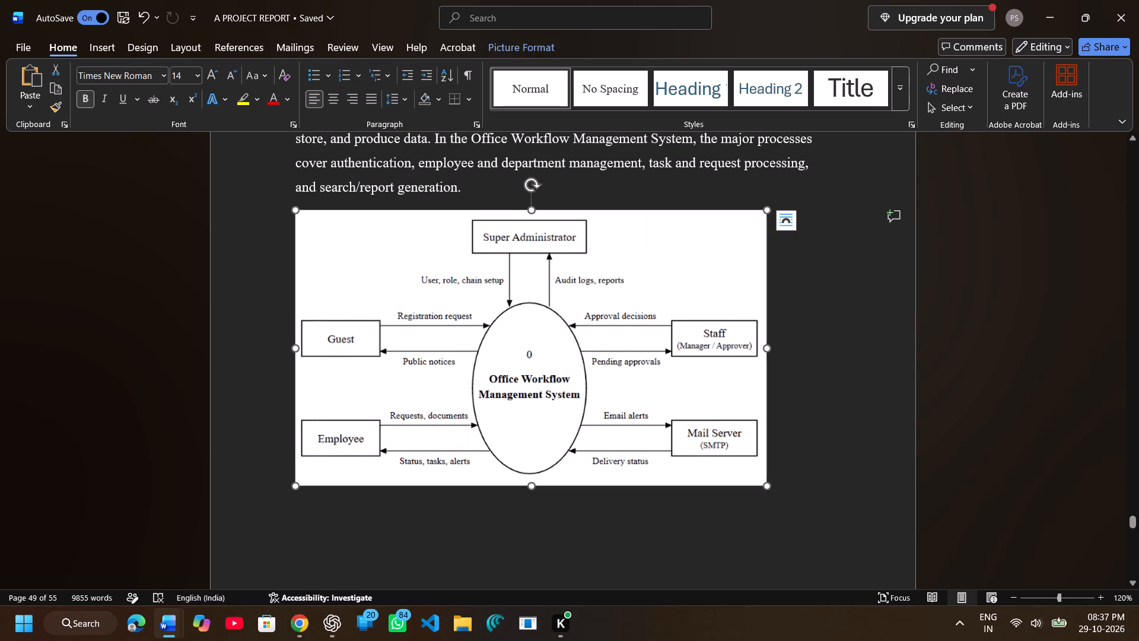
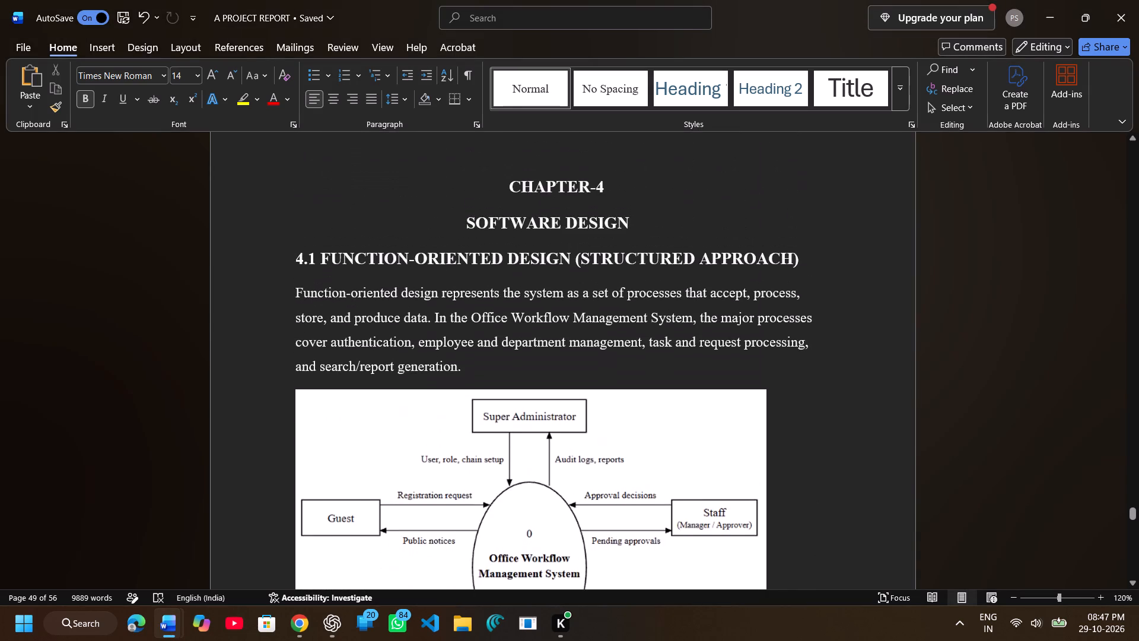
scroll(399, 370, "up", 3)
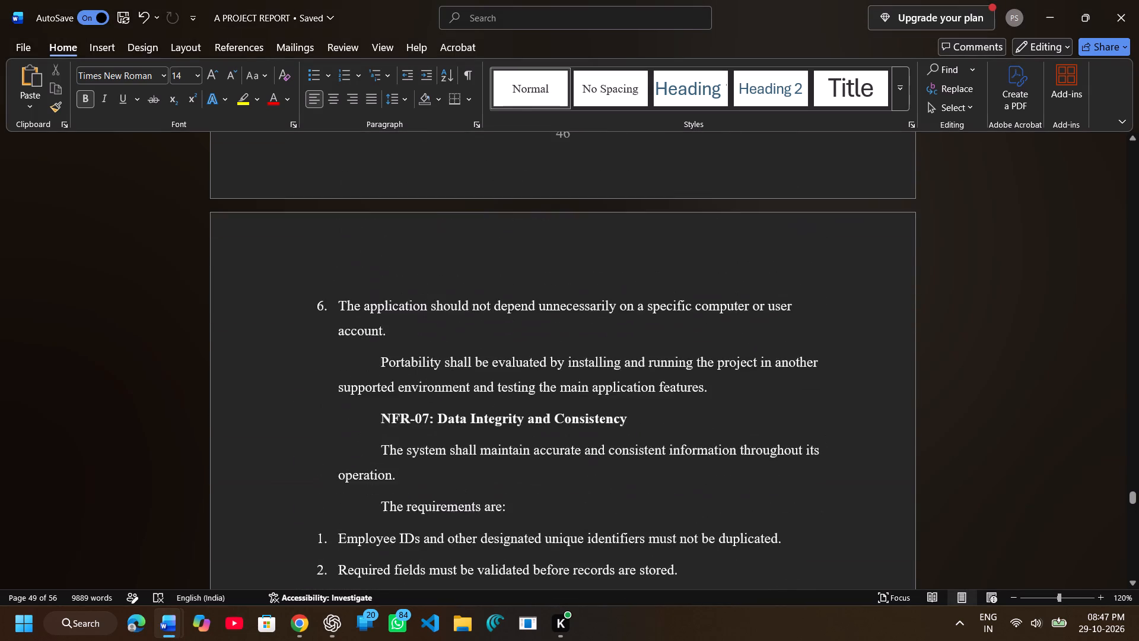
scroll(399, 370, "up", 6)
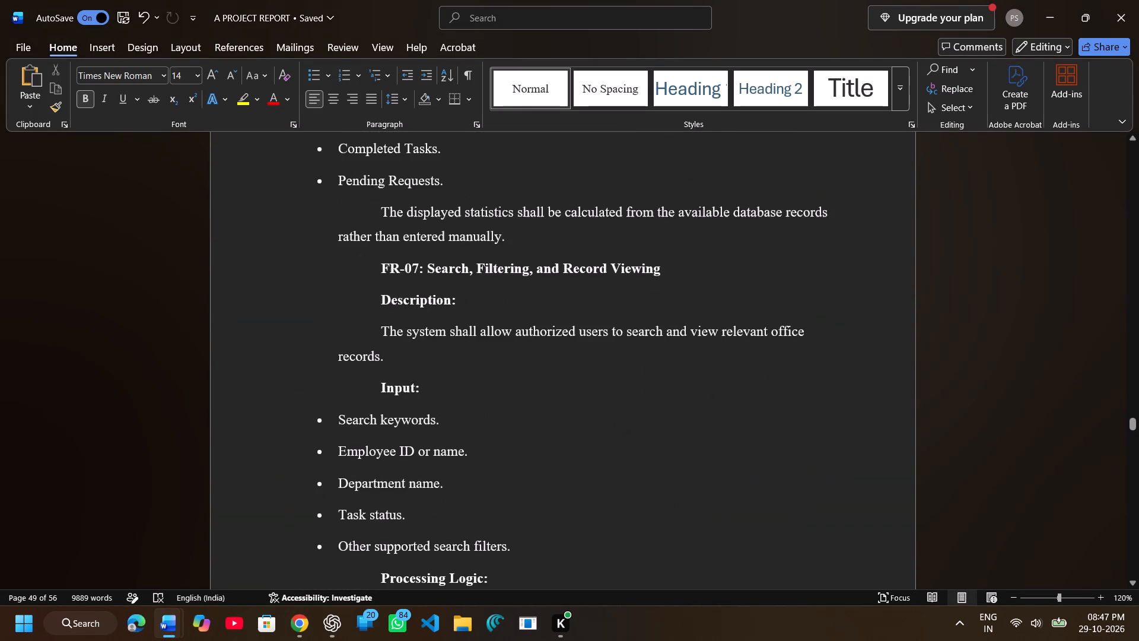
scroll(399, 370, "up", 3)
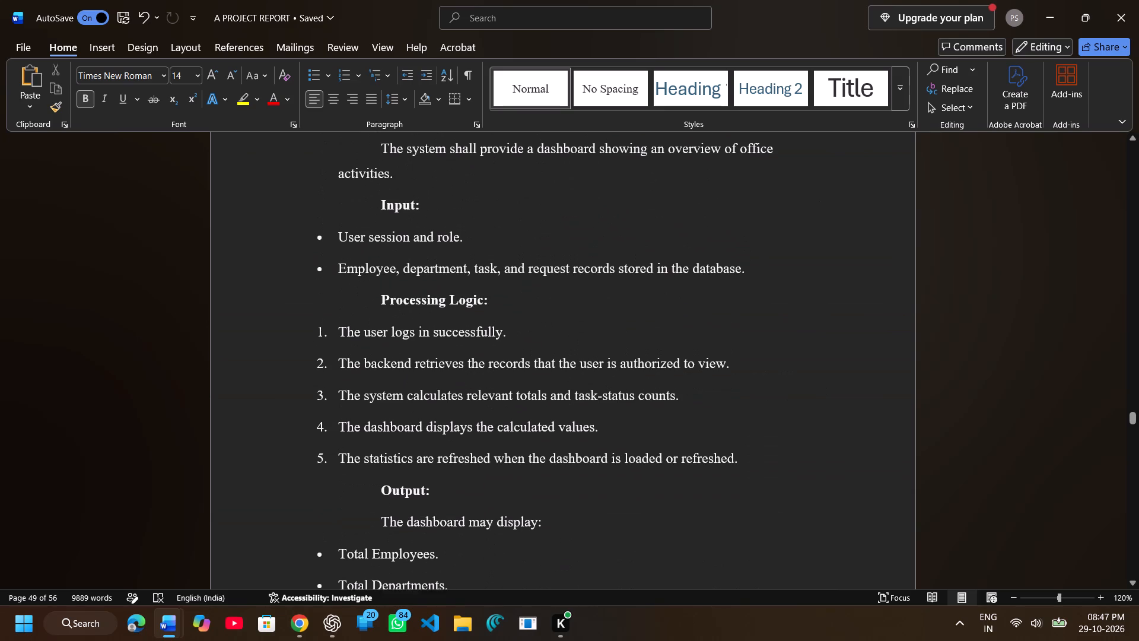
scroll(399, 370, "up", 4)
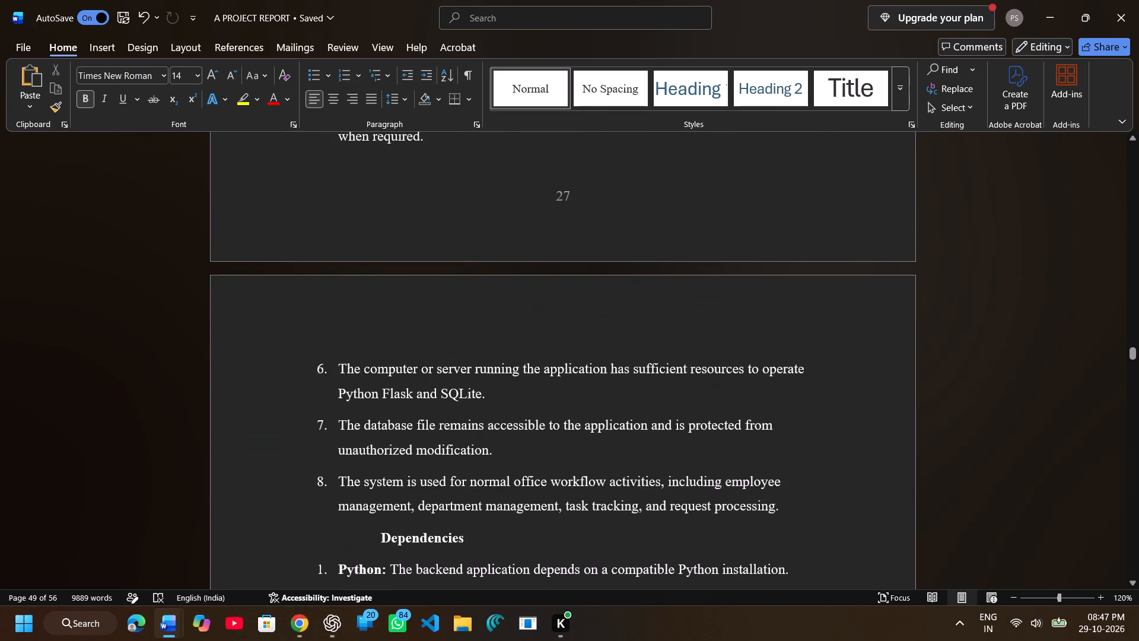
scroll(399, 370, "up", 1)
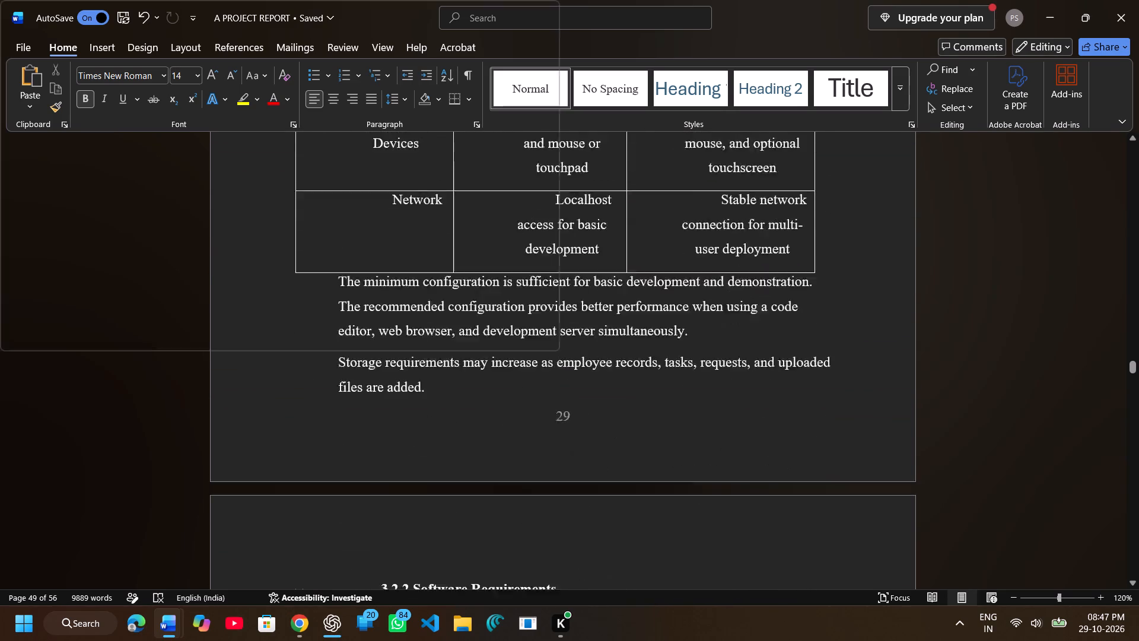
scroll(399, 370, "up", 1)
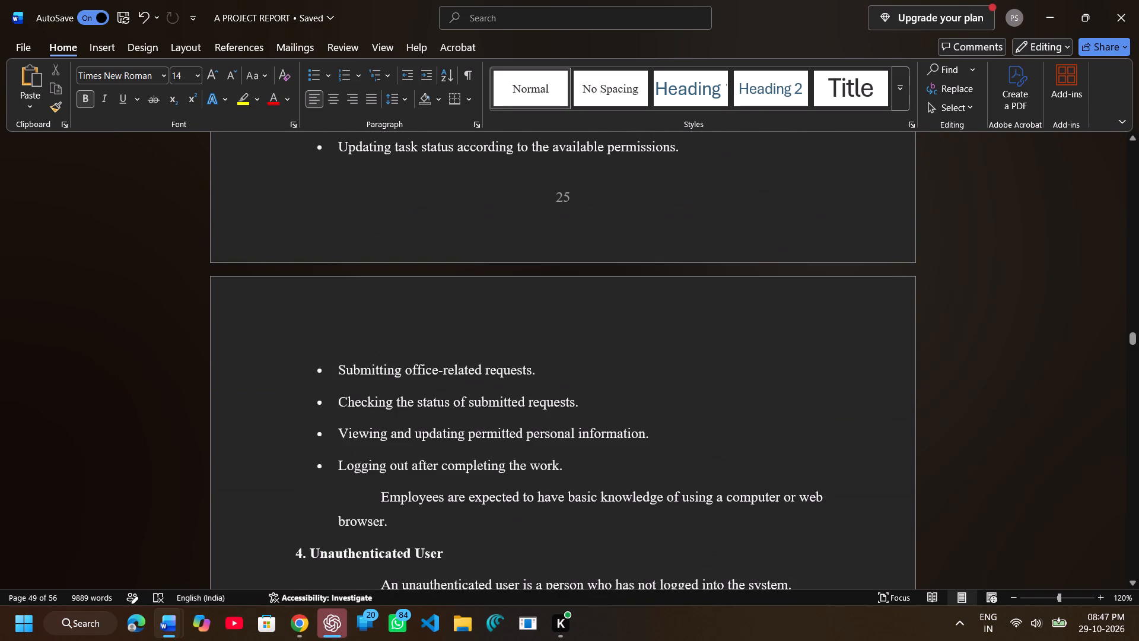
scroll(399, 370, "up", 3)
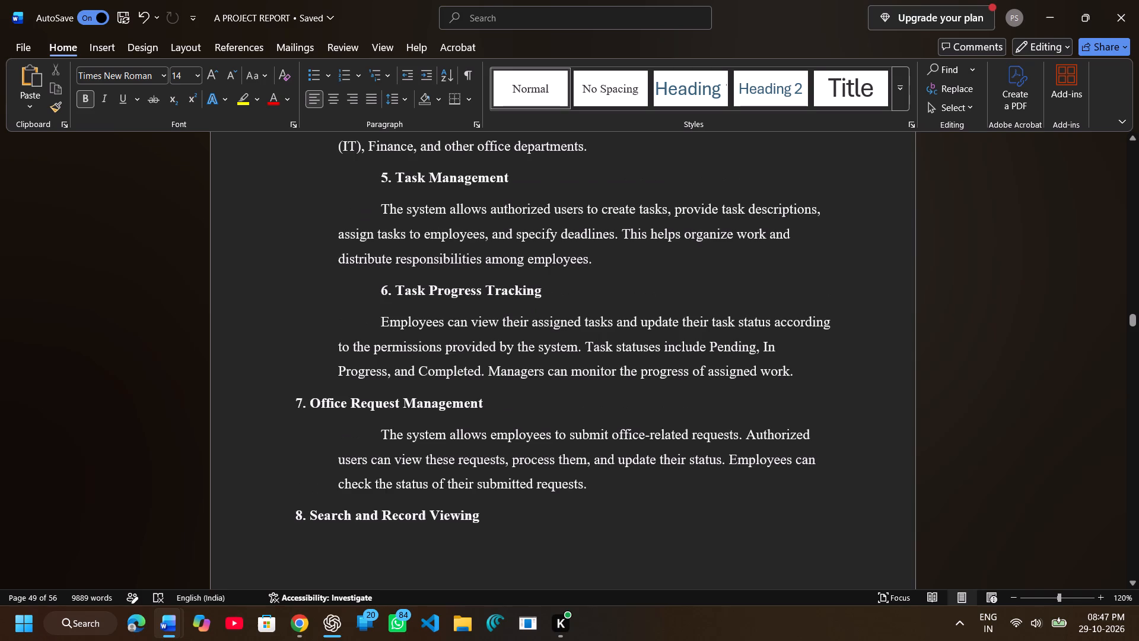
scroll(399, 370, "up", 1)
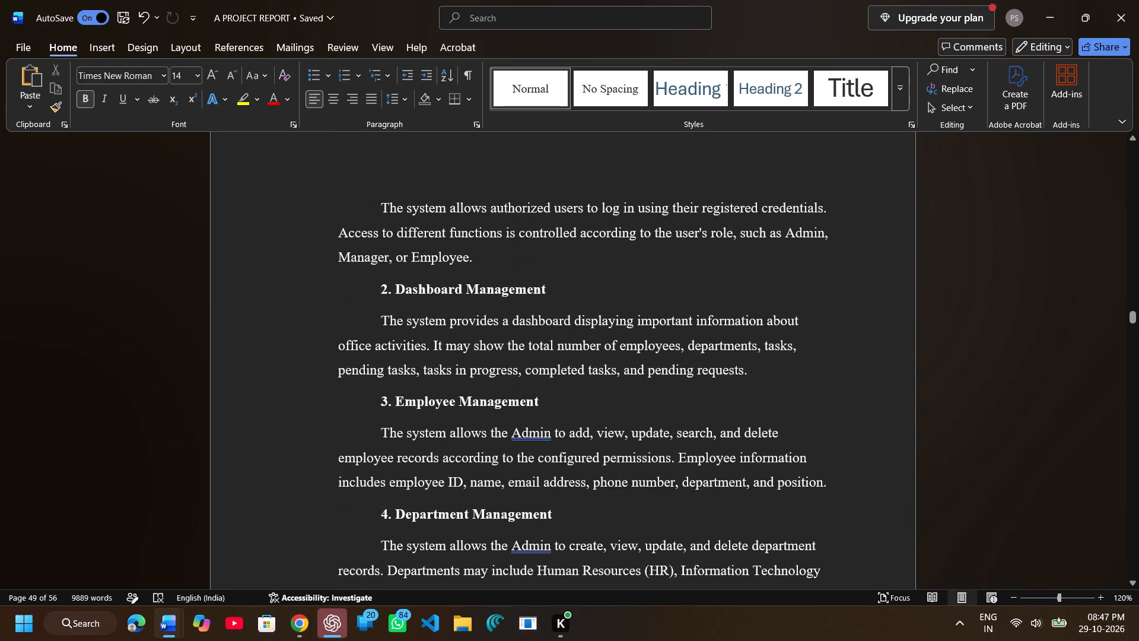
scroll(399, 370, "up", 1)
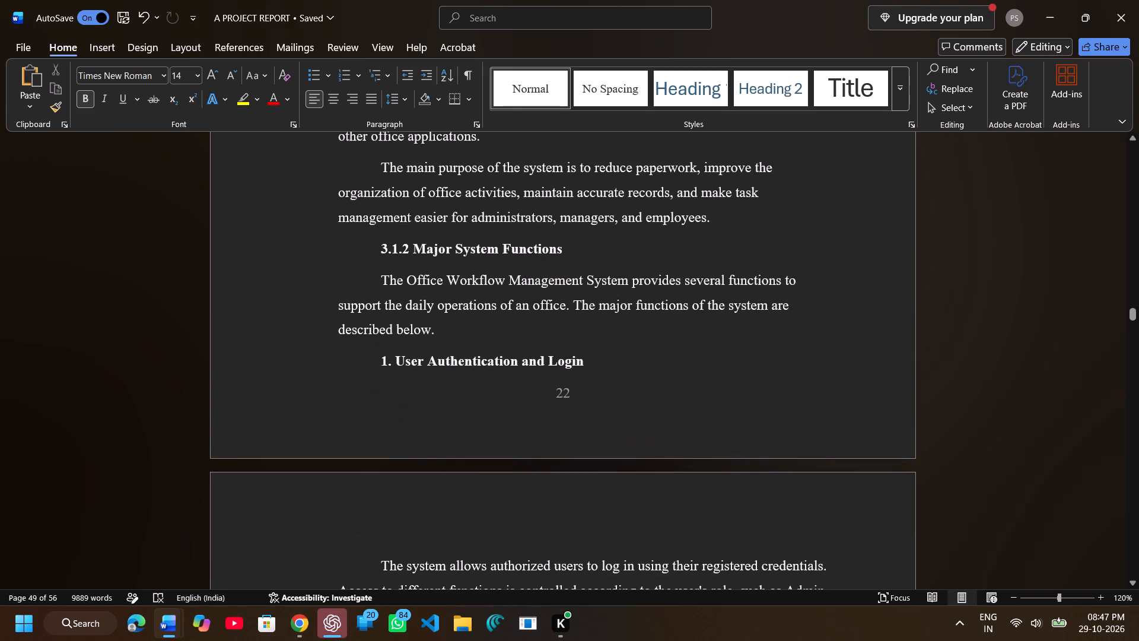
scroll(399, 370, "up", 2)
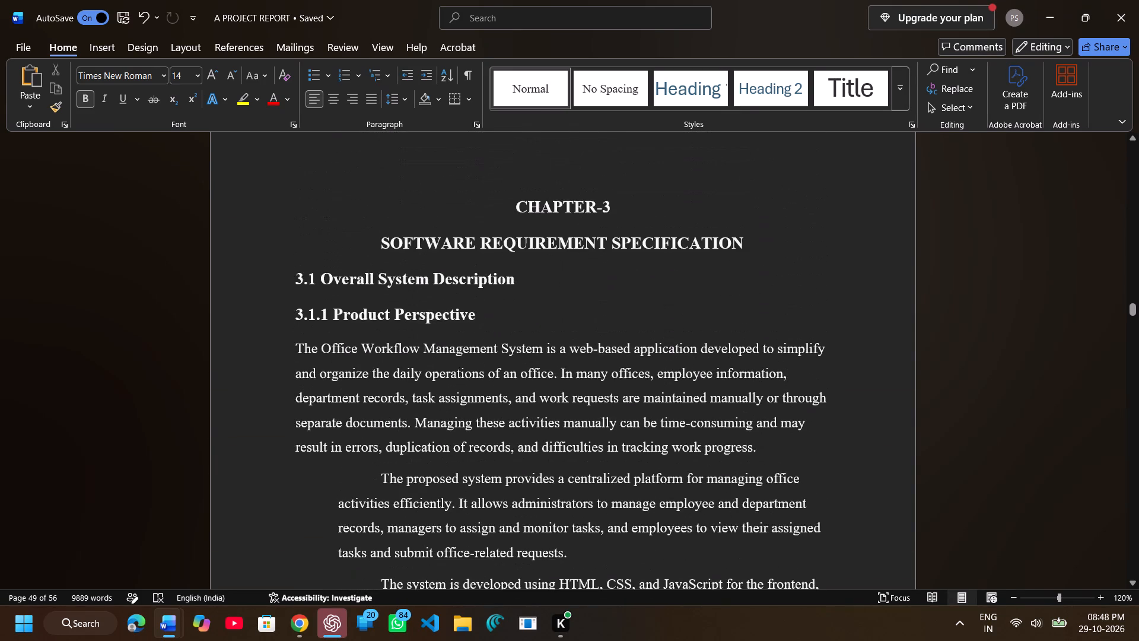
scroll(399, 370, "up", 2)
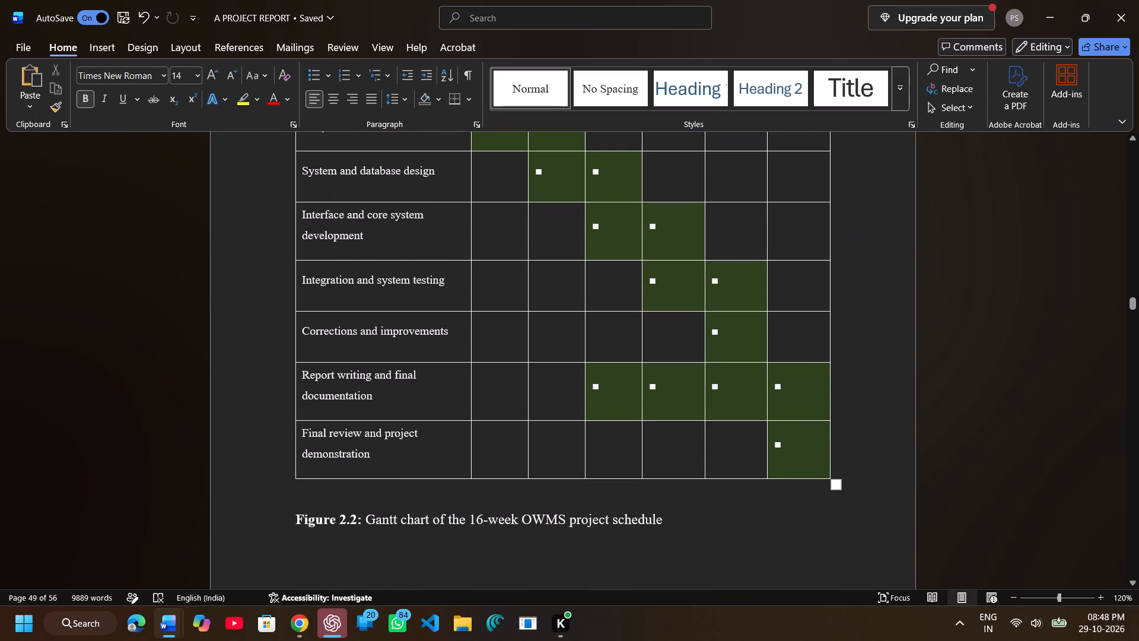
scroll(399, 370, "up", 1)
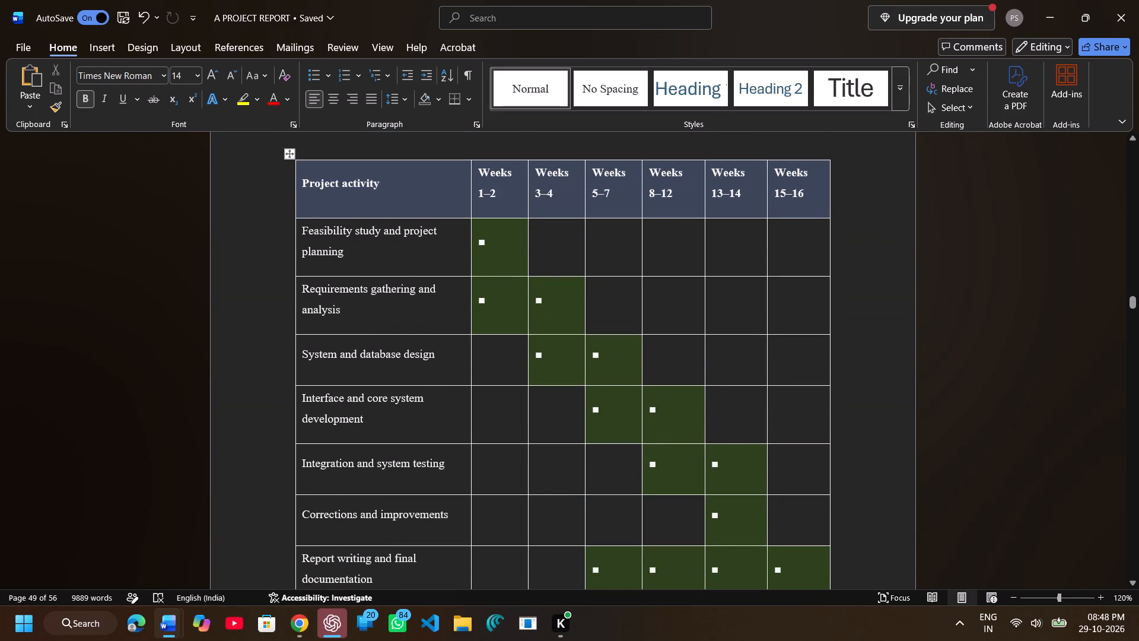
scroll(399, 370, "up", 1)
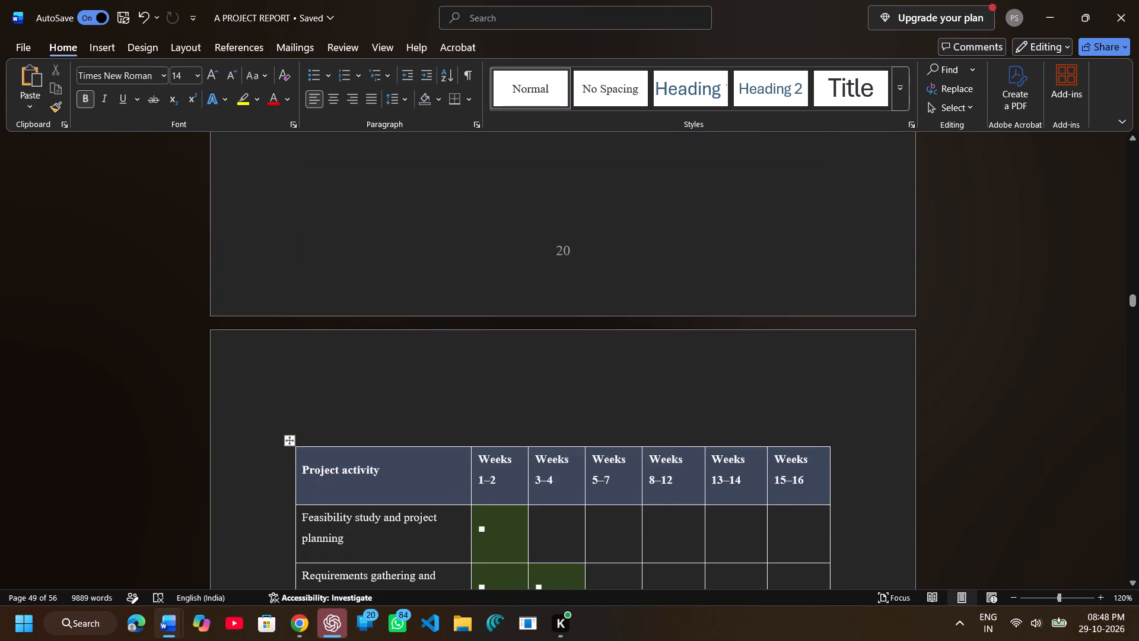
scroll(399, 370, "up", 2)
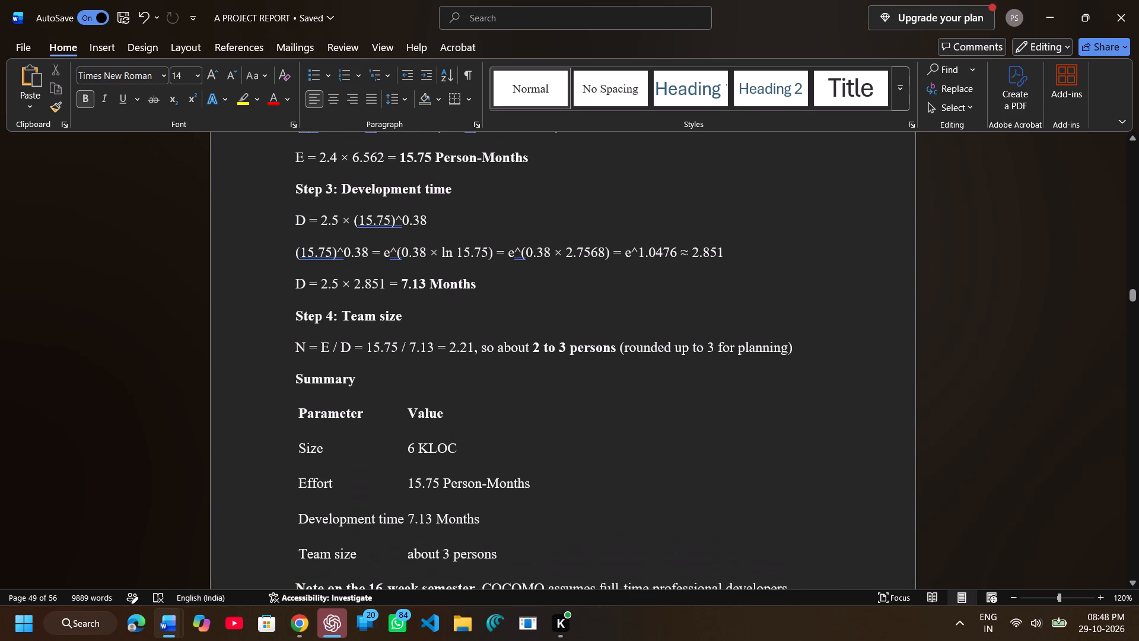
Delete the COCOMO Summary heading, its parameter table and the note on the 16-week semester above section 2.3.
scroll(399, 370, "down", 1)
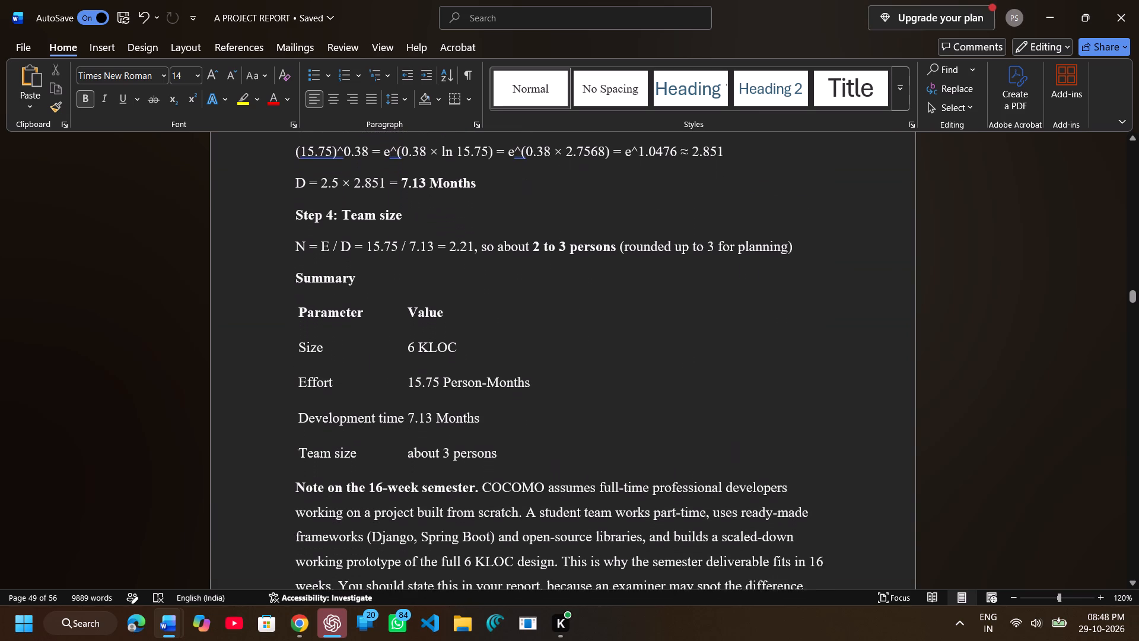
scroll(399, 370, "down", 1)
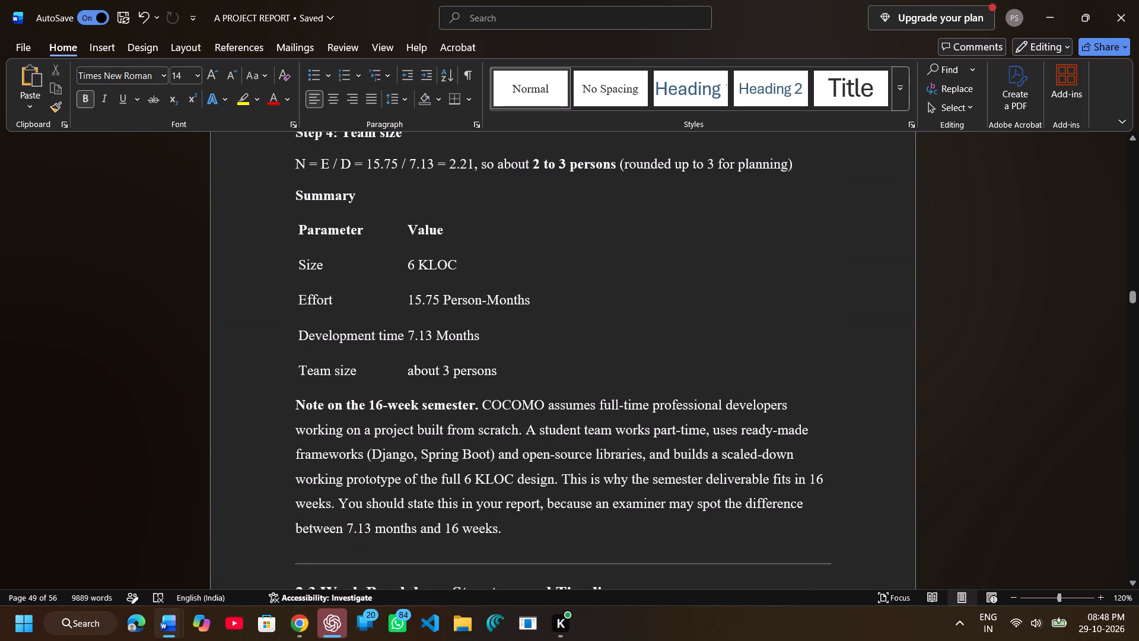
left_click_drag(291, 190, 474, 415)
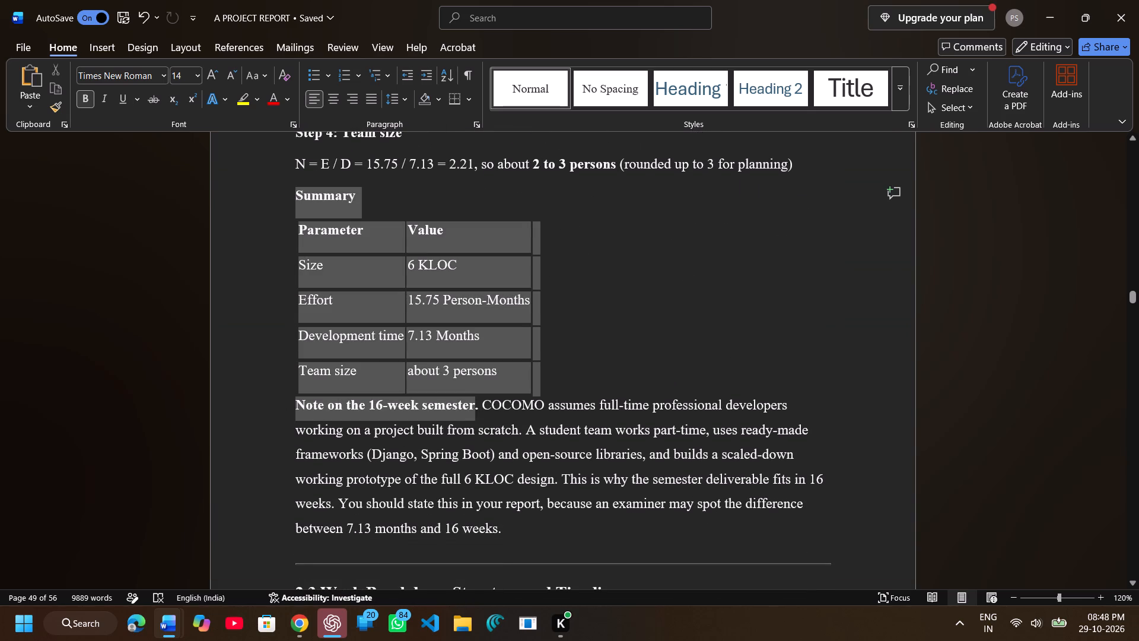
left_click_drag(474, 415, 497, 523)
key("BackSpace")
Review the remaining COCOMO section, the Iterative Waterfall figure and the Chapter 1 feasibility sections back to the economic feasibility benefits.
scroll(497, 523, "up", 1)
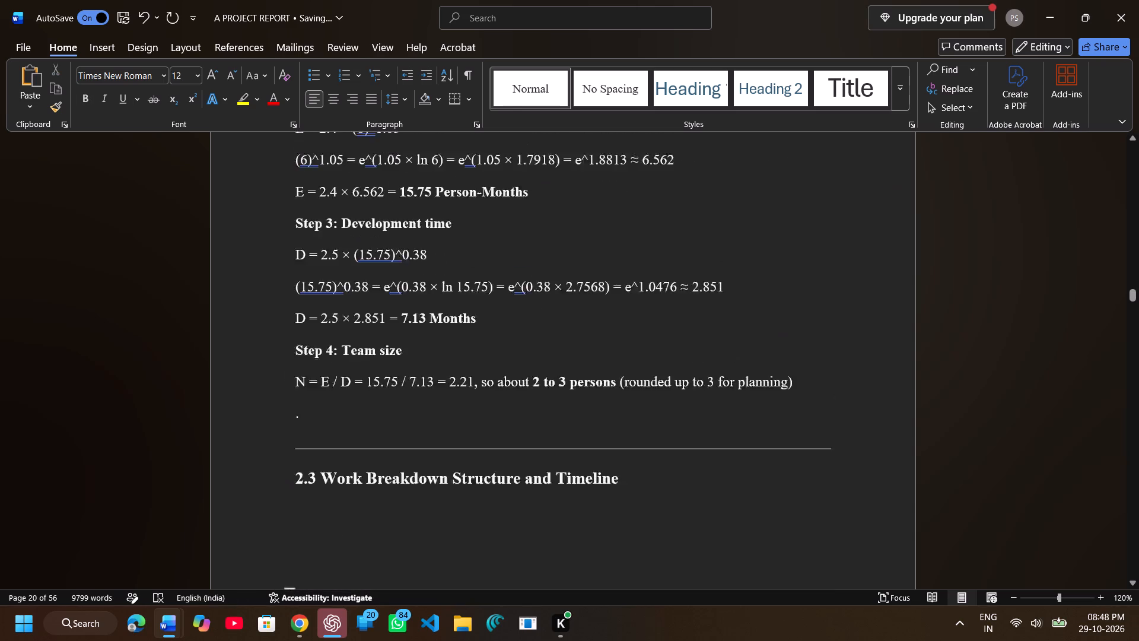
scroll(497, 523, "up", 1)
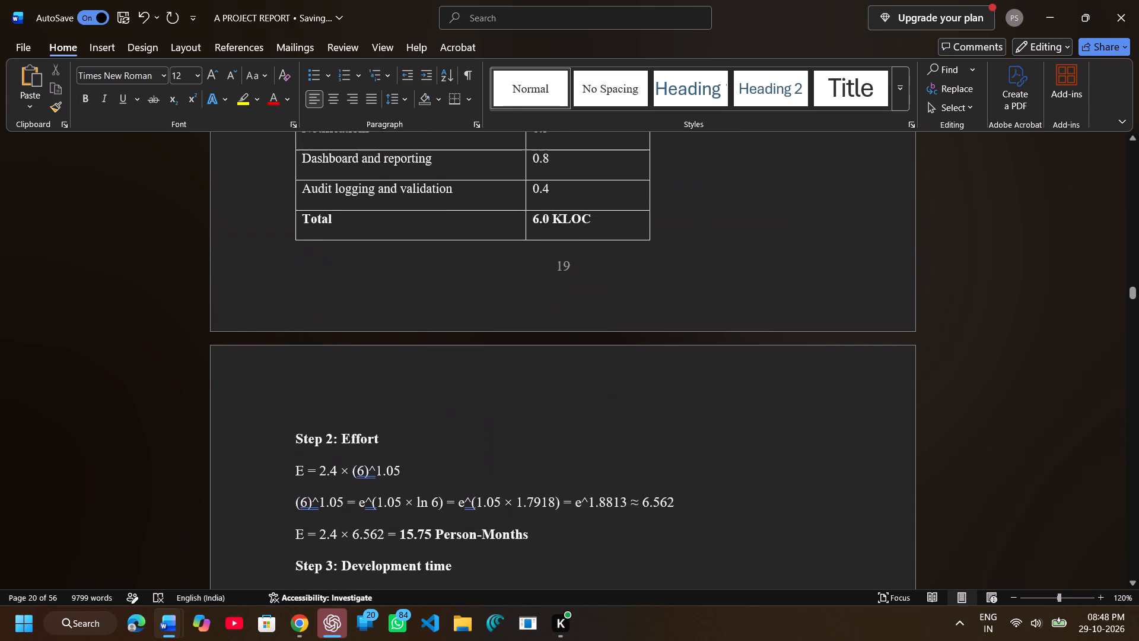
scroll(497, 523, "up", 3)
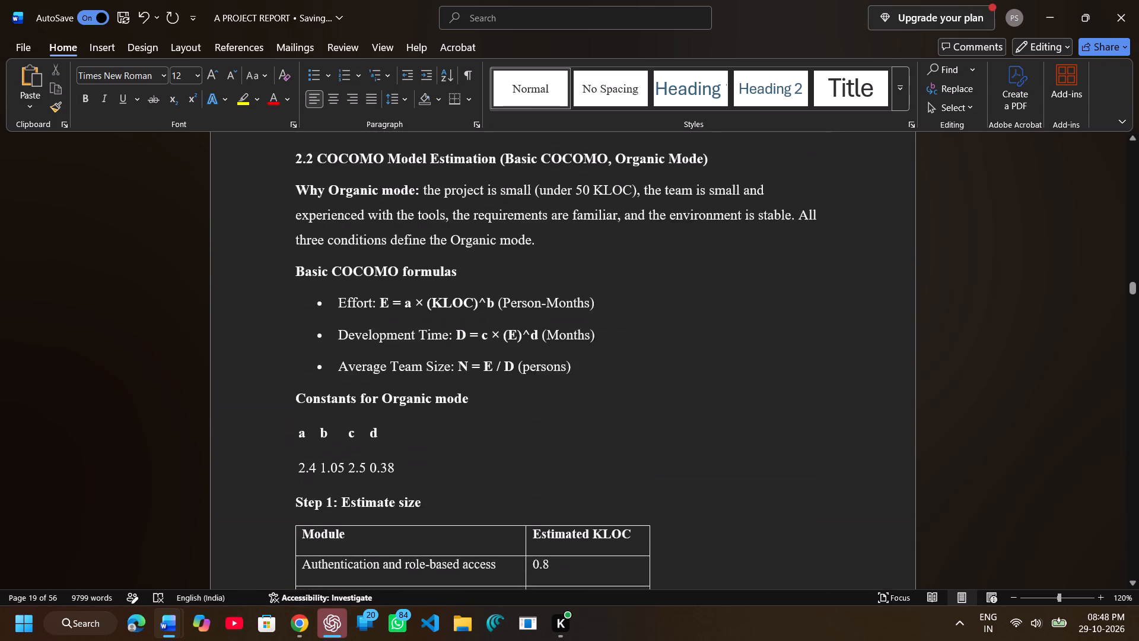
scroll(497, 523, "up", 2)
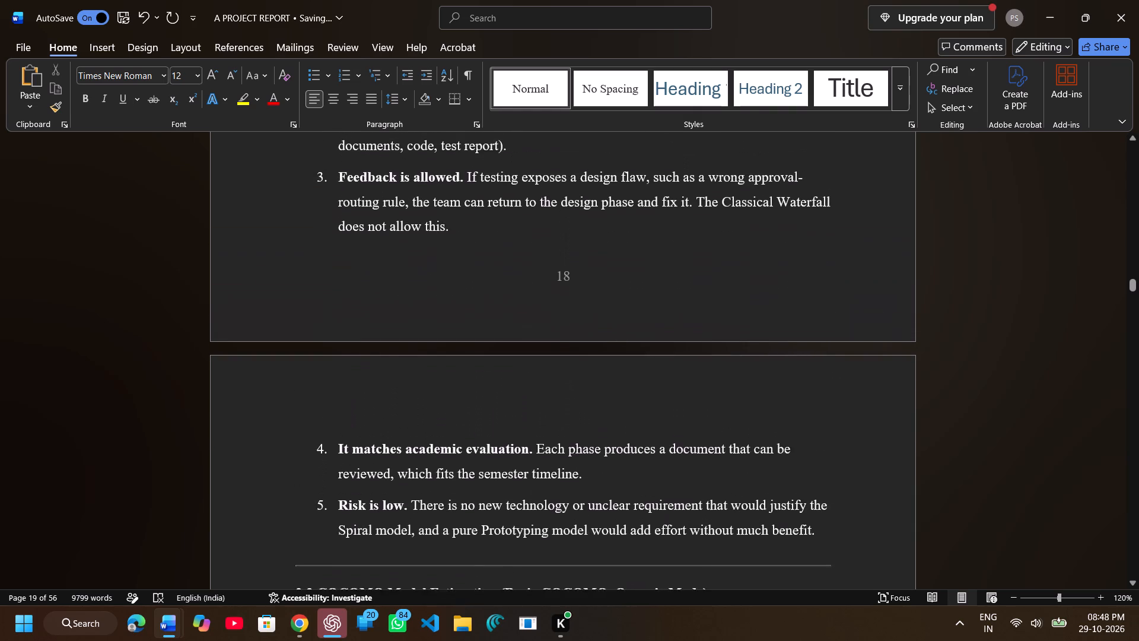
scroll(497, 523, "up", 1)
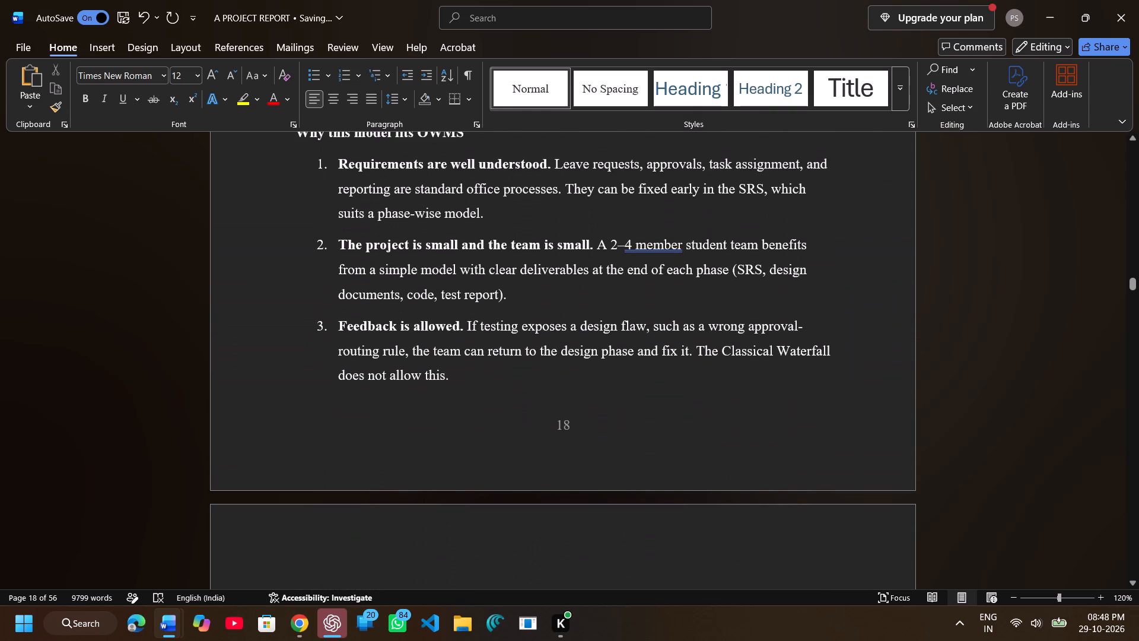
scroll(497, 523, "up", 1)
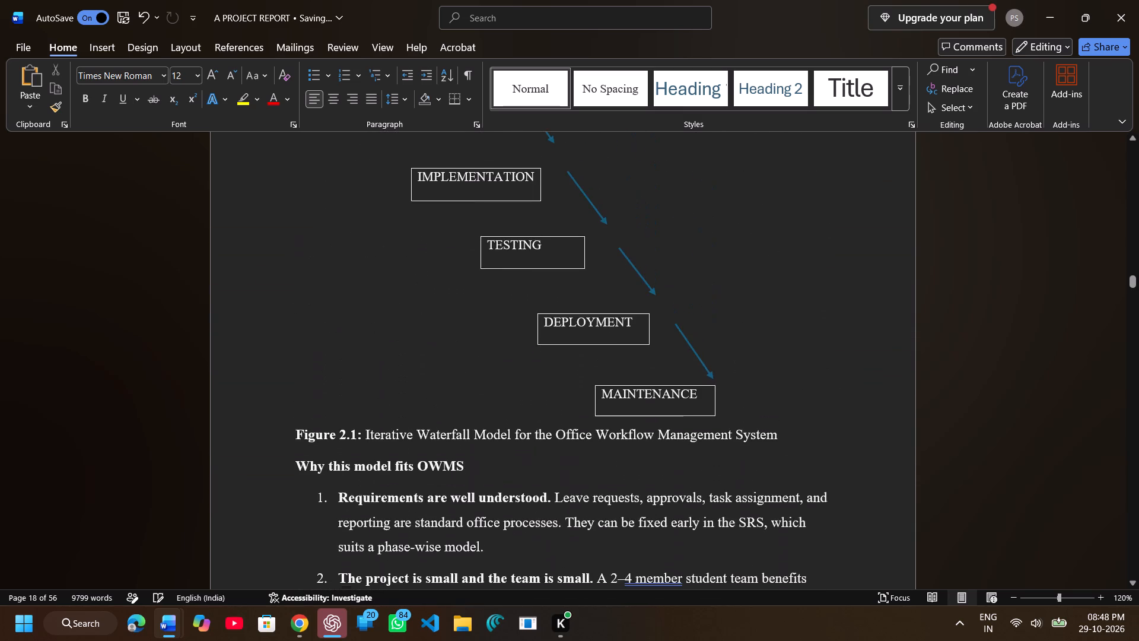
scroll(497, 523, "up", 1)
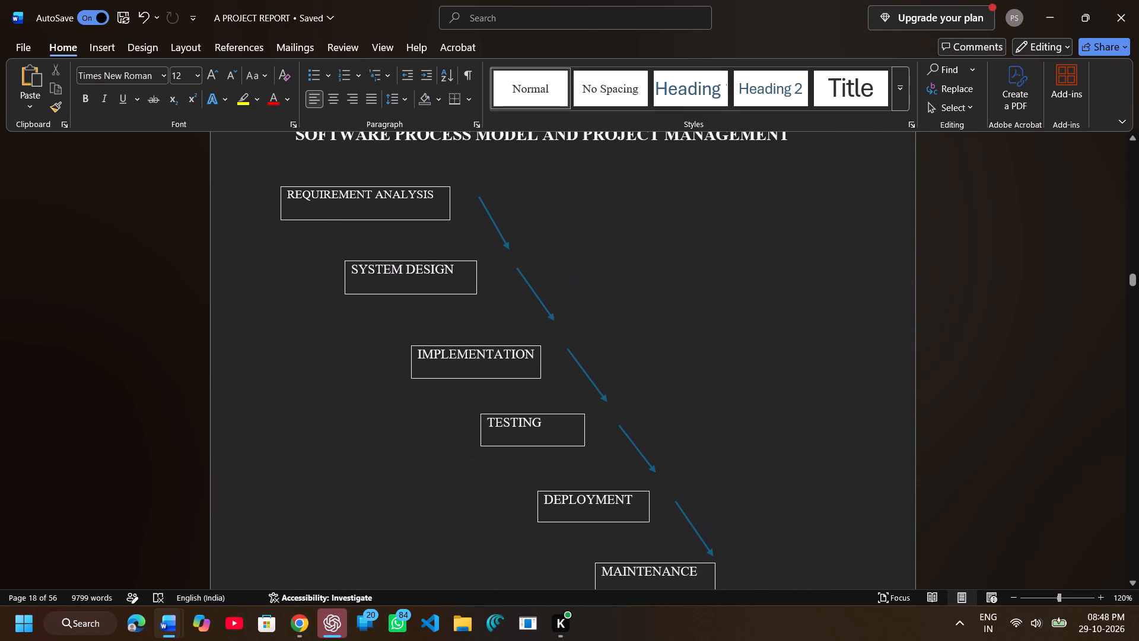
scroll(497, 523, "up", 1)
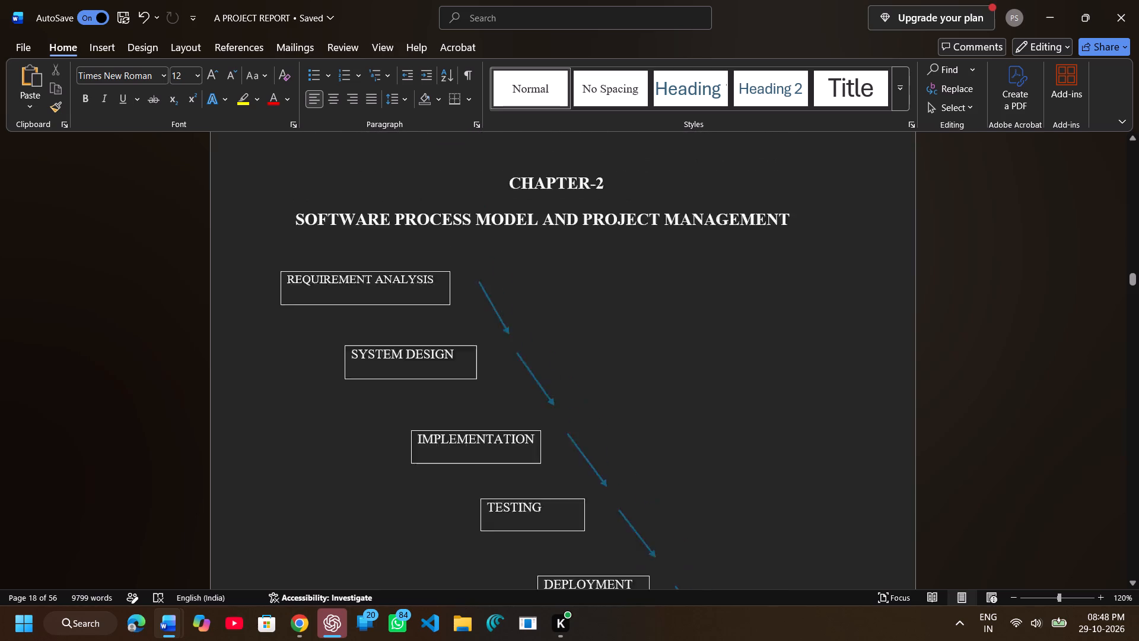
scroll(497, 523, "up", 3)
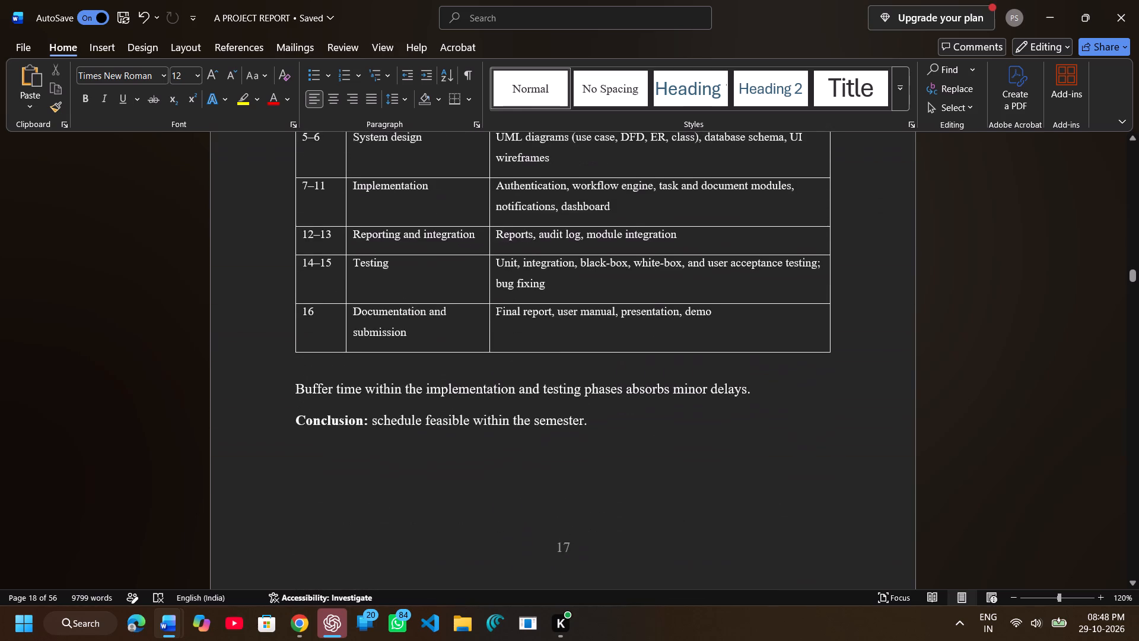
scroll(497, 523, "up", 2)
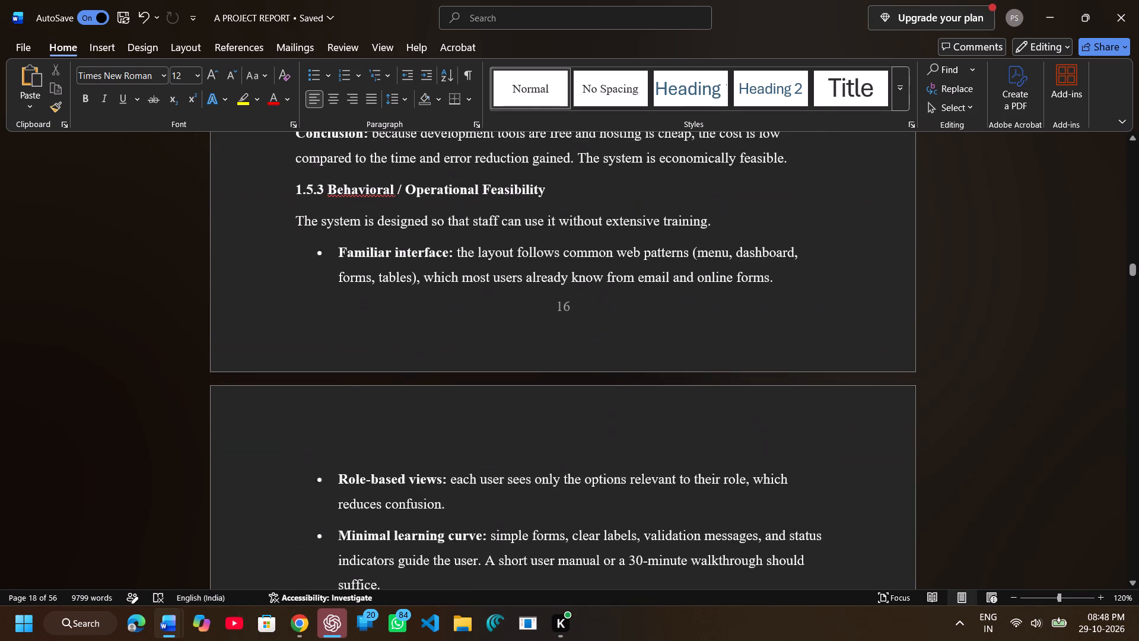
scroll(497, 523, "up", 1)
Return to section 4.1 in Chapter 4 and check the Level 0 Context Diagram, its explanation and the end of that page.
scroll(497, 523, "down", 2)
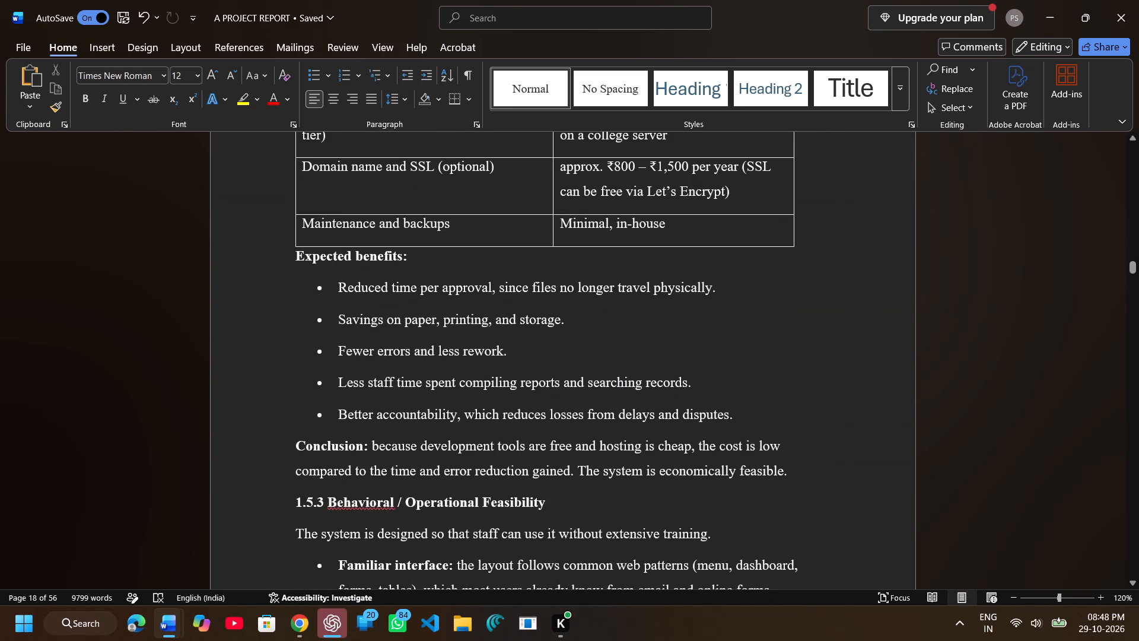
scroll(497, 523, "down", 13)
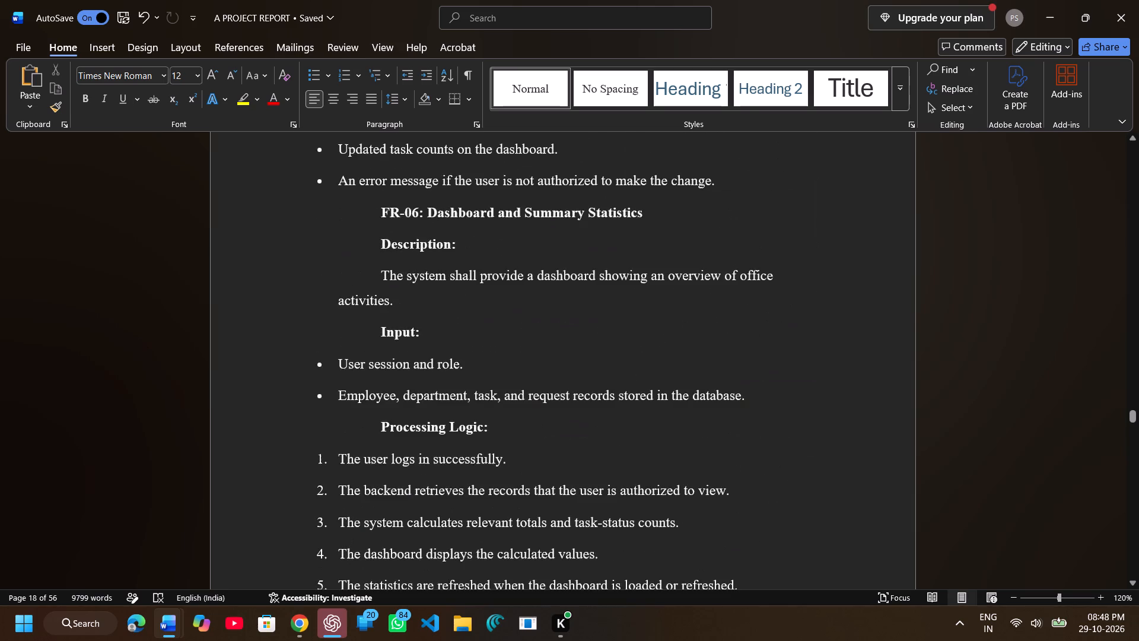
scroll(497, 523, "down", 4)
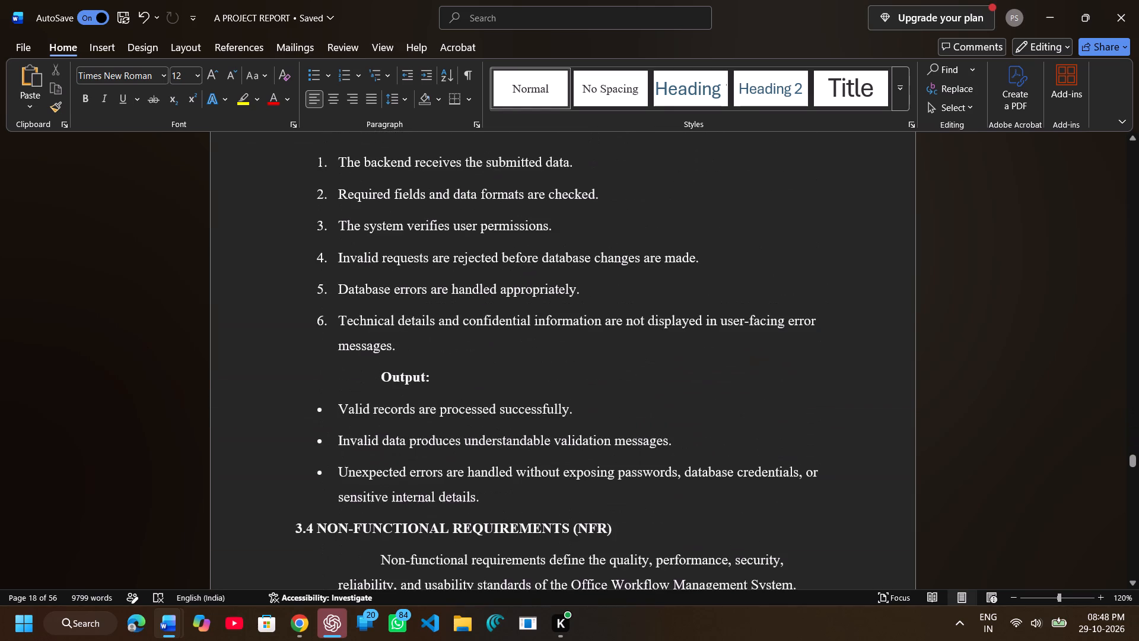
scroll(497, 523, "down", 3)
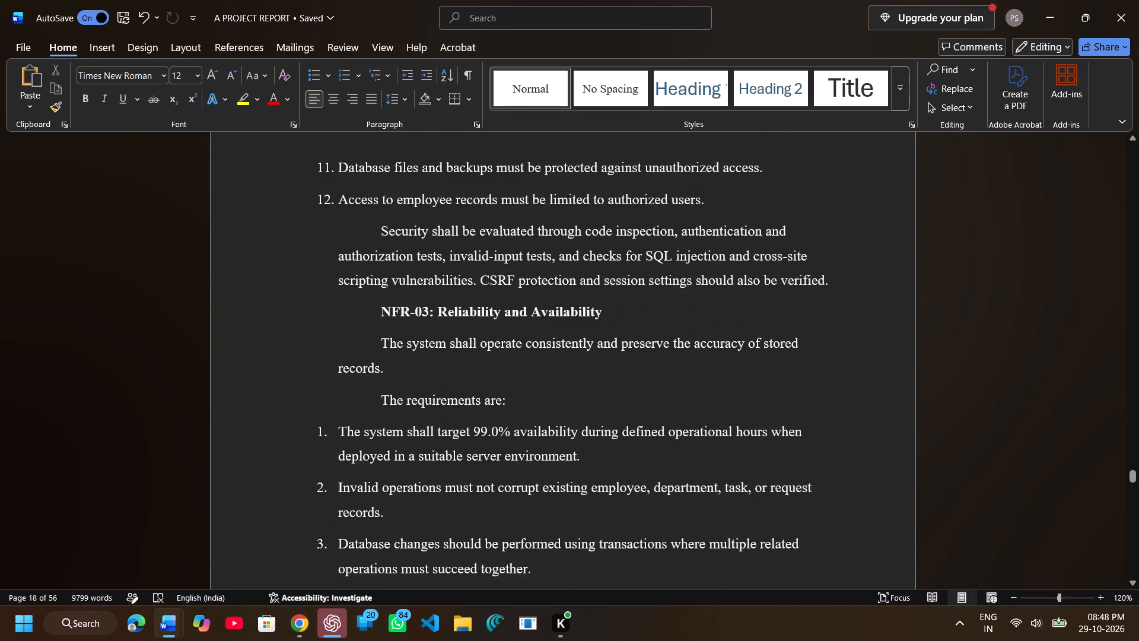
scroll(497, 523, "down", 2)
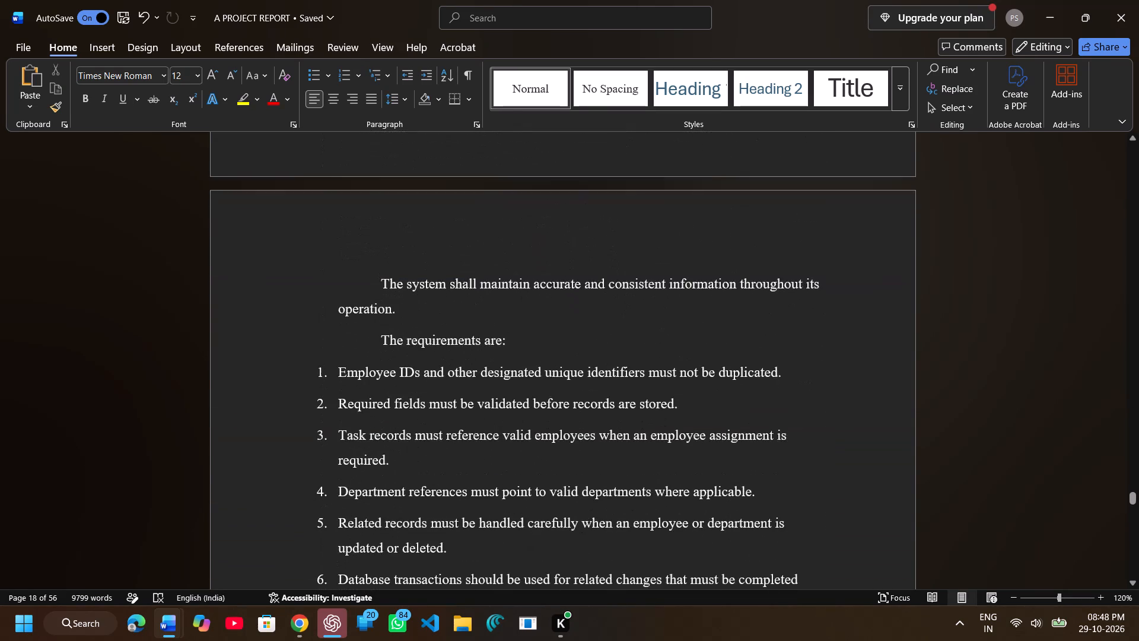
scroll(497, 523, "down", 2)
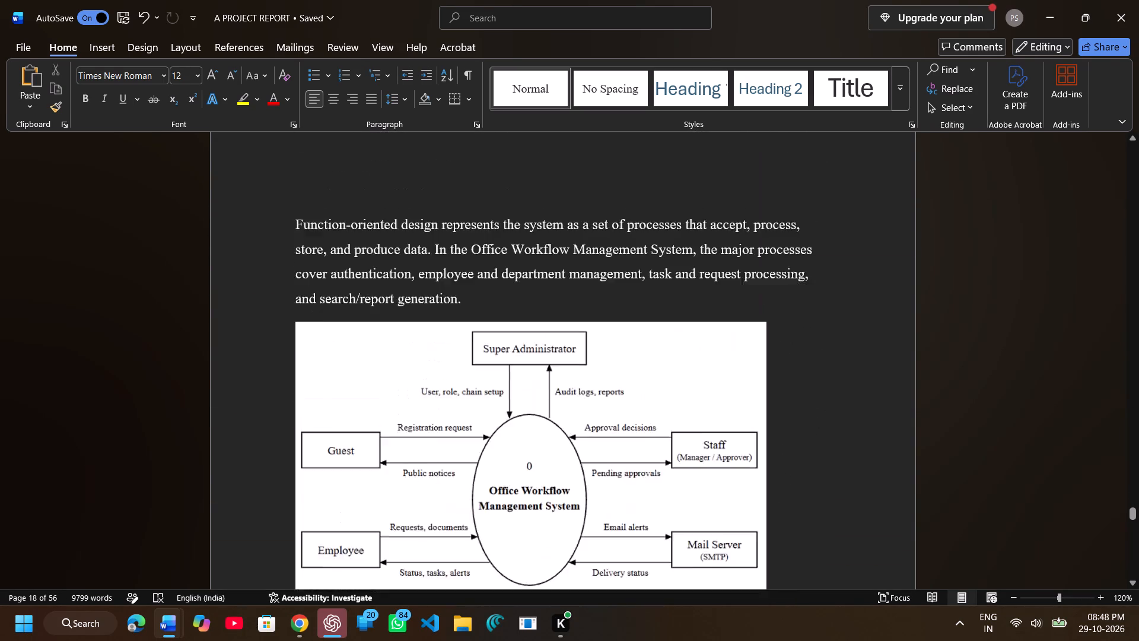
scroll(497, 523, "down", 1)
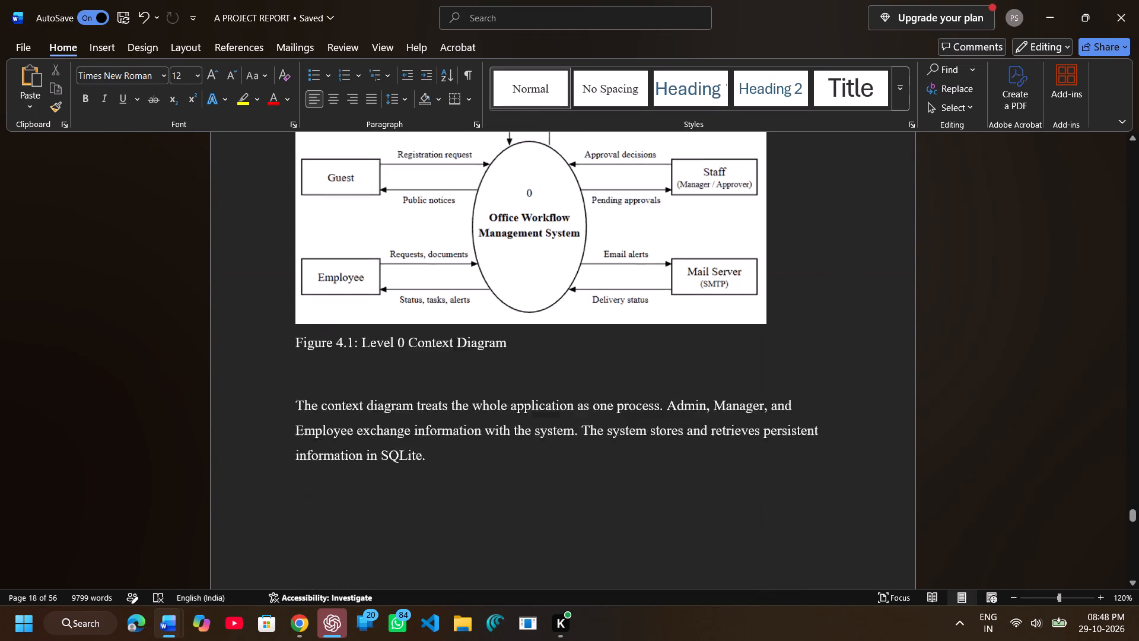
scroll(497, 523, "down", 1)
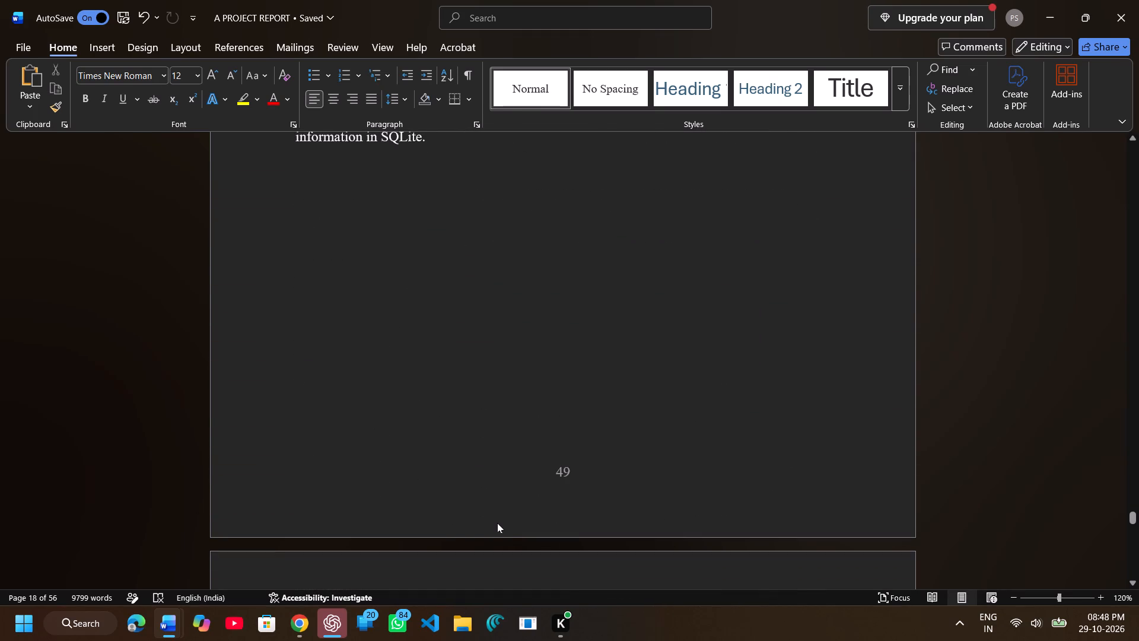
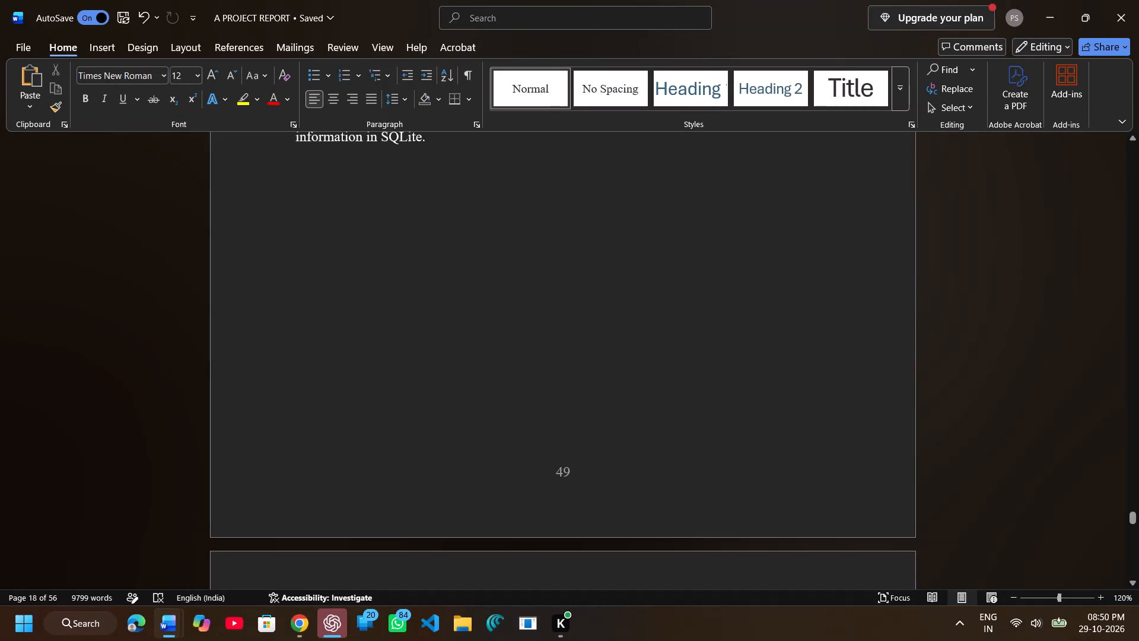
Place the text cursor below the Level 0 Context Diagram explanation that ends with "information in SQLite.".
left_click(327, 197)
scroll(327, 197, "up", 1)
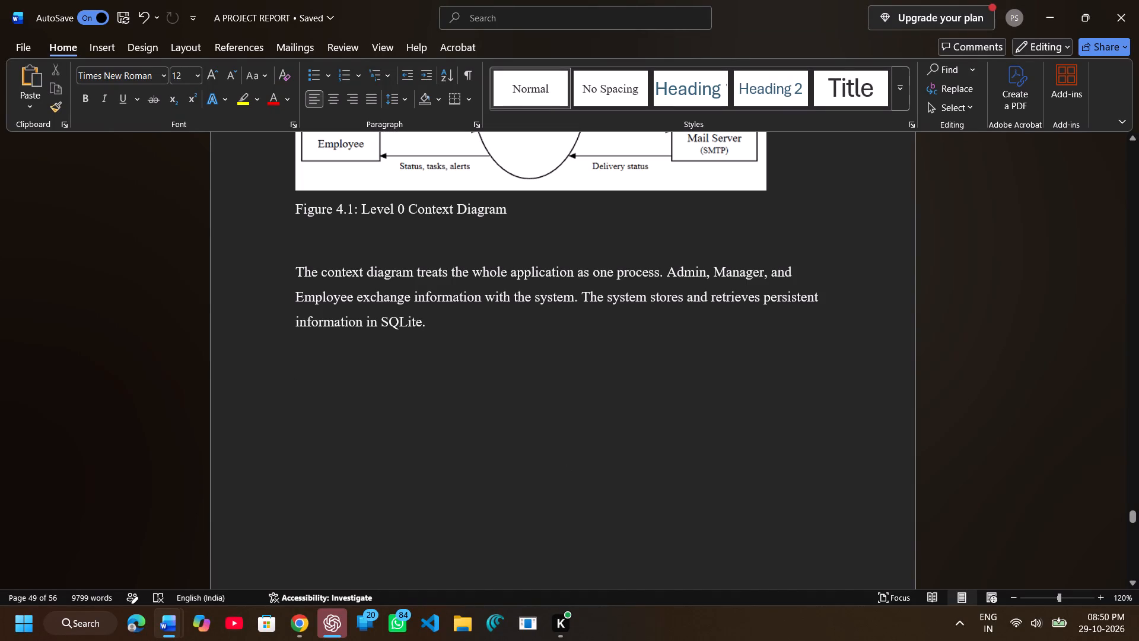
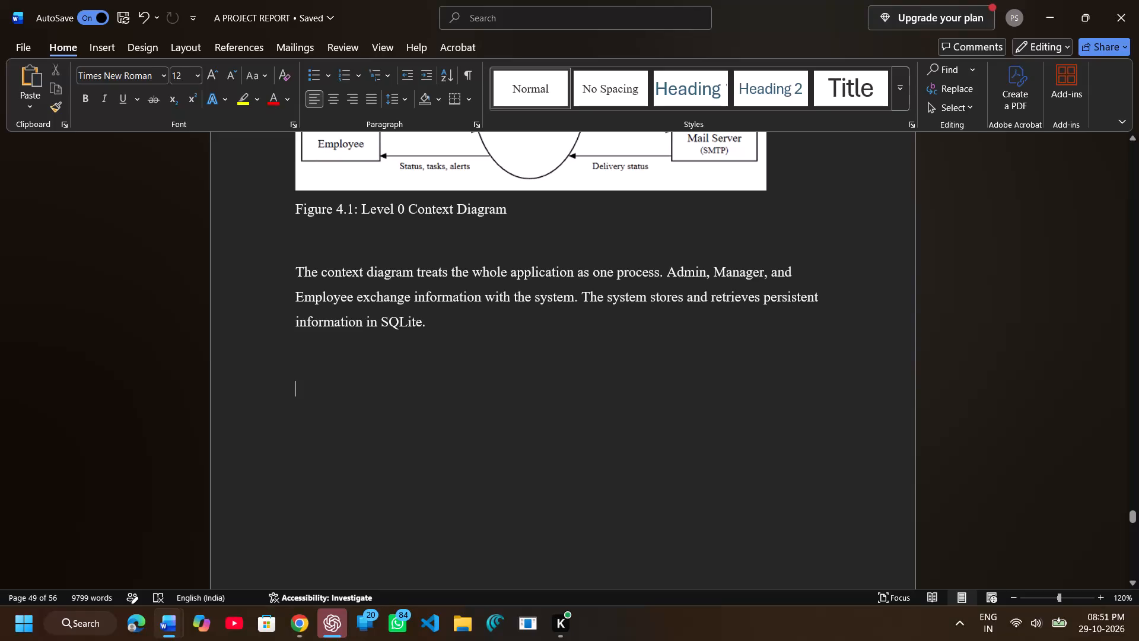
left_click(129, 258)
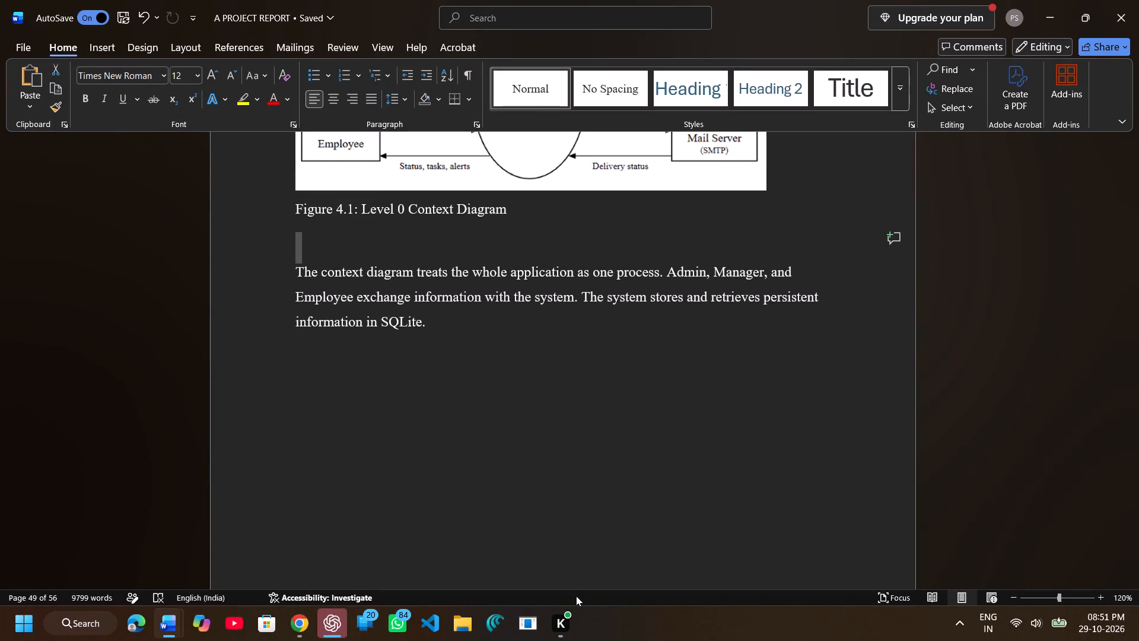
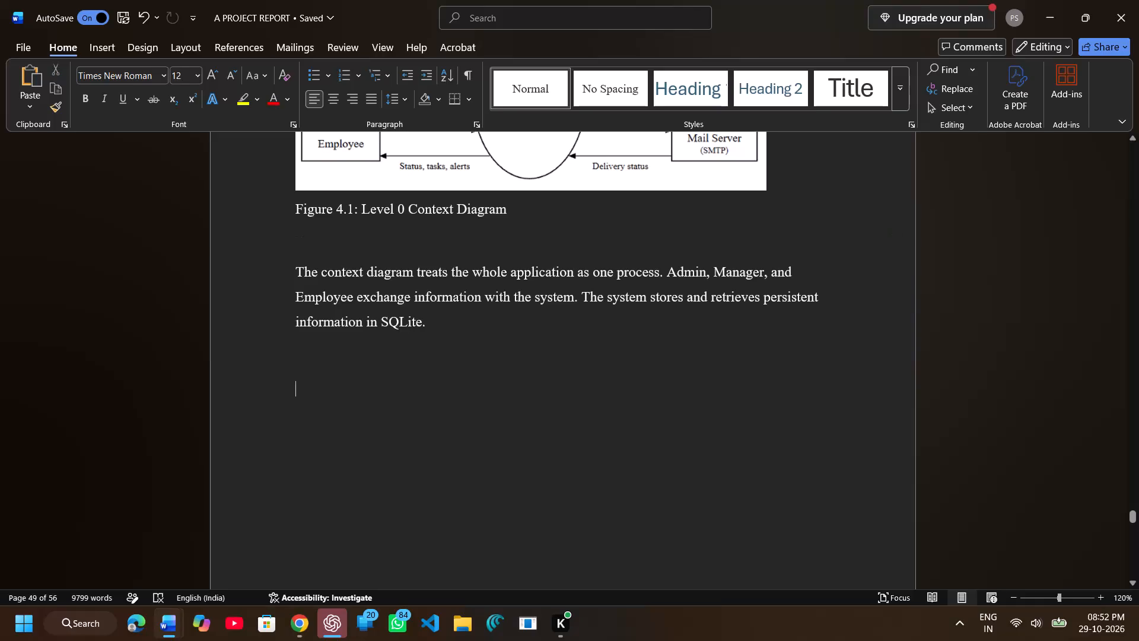
scroll(670, 382, "up", 3)
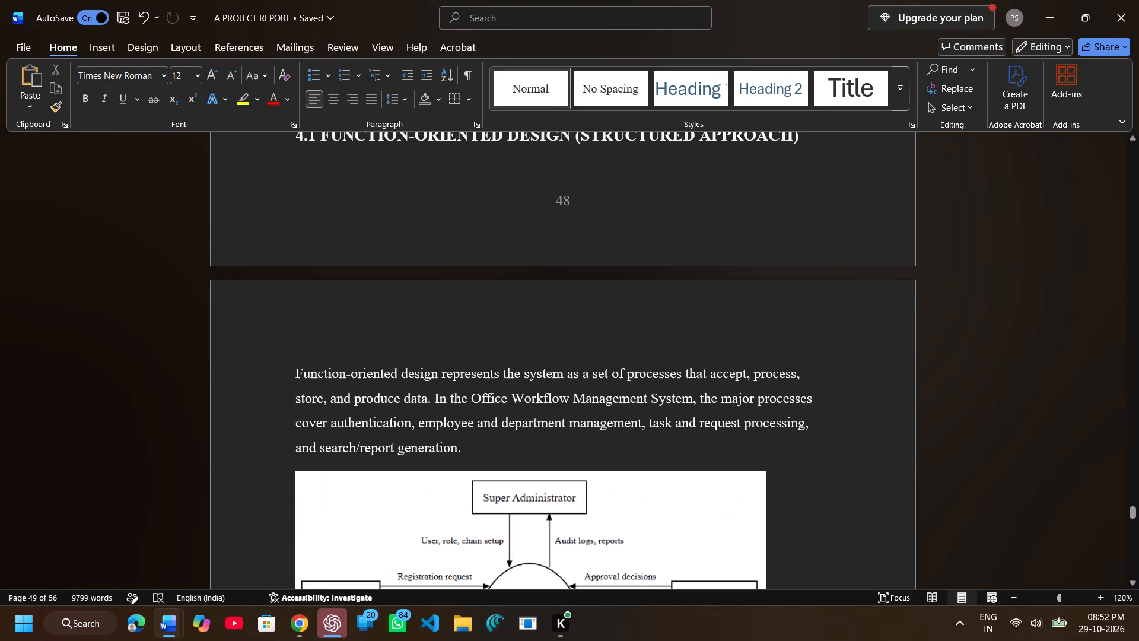
scroll(670, 381, "up", 1)
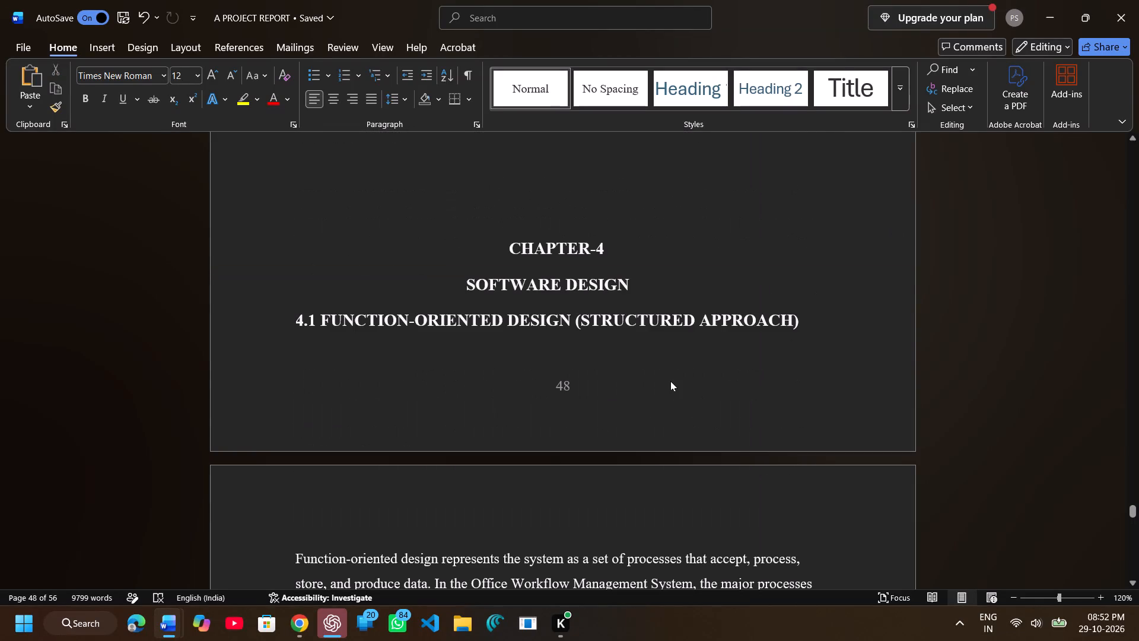
scroll(613, 397, "down", 1)
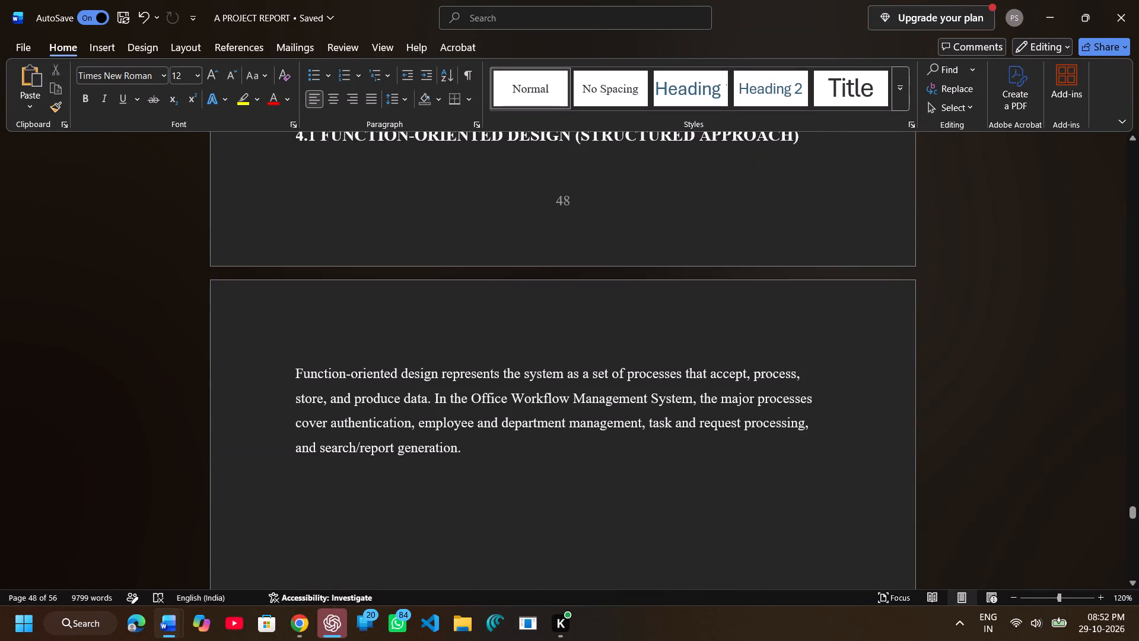
scroll(638, 313, "down", 1)
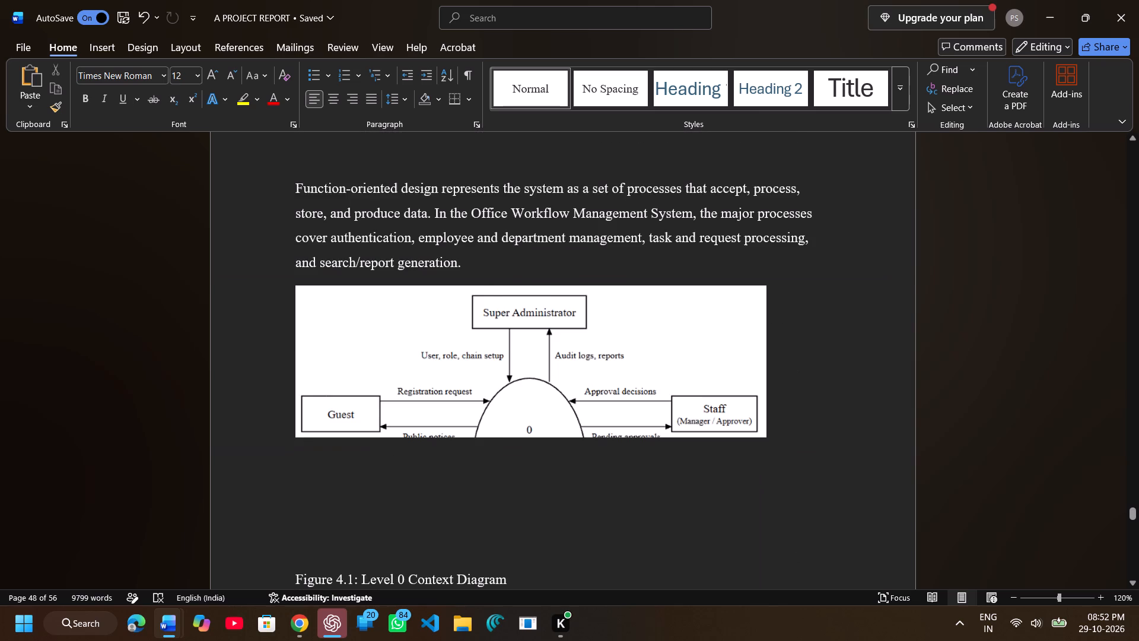
scroll(638, 313, "down", 3)
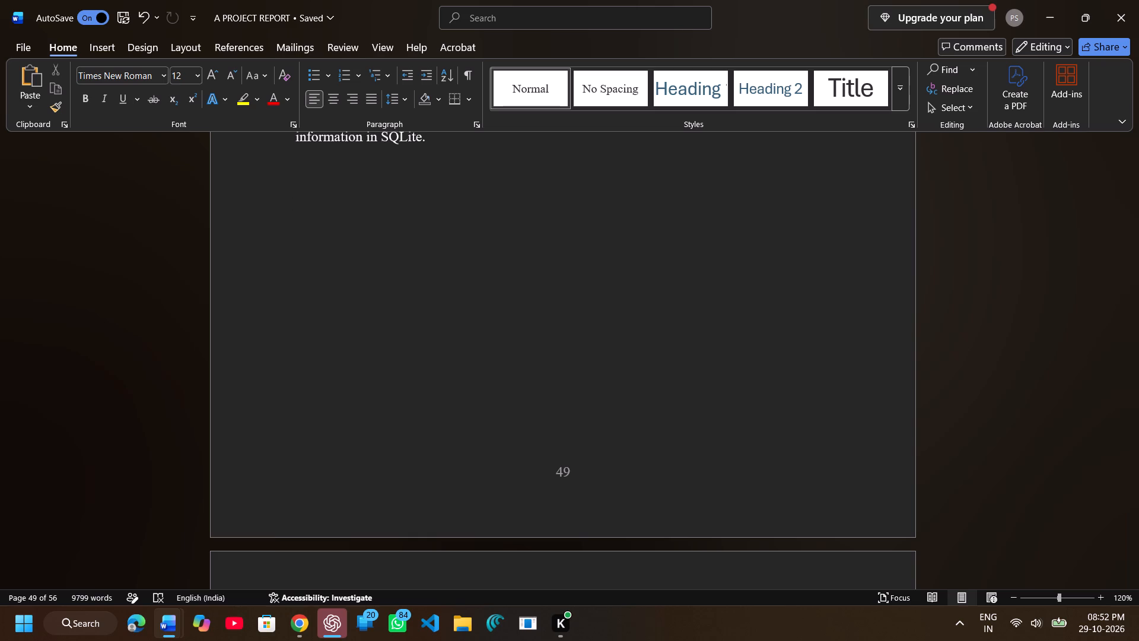
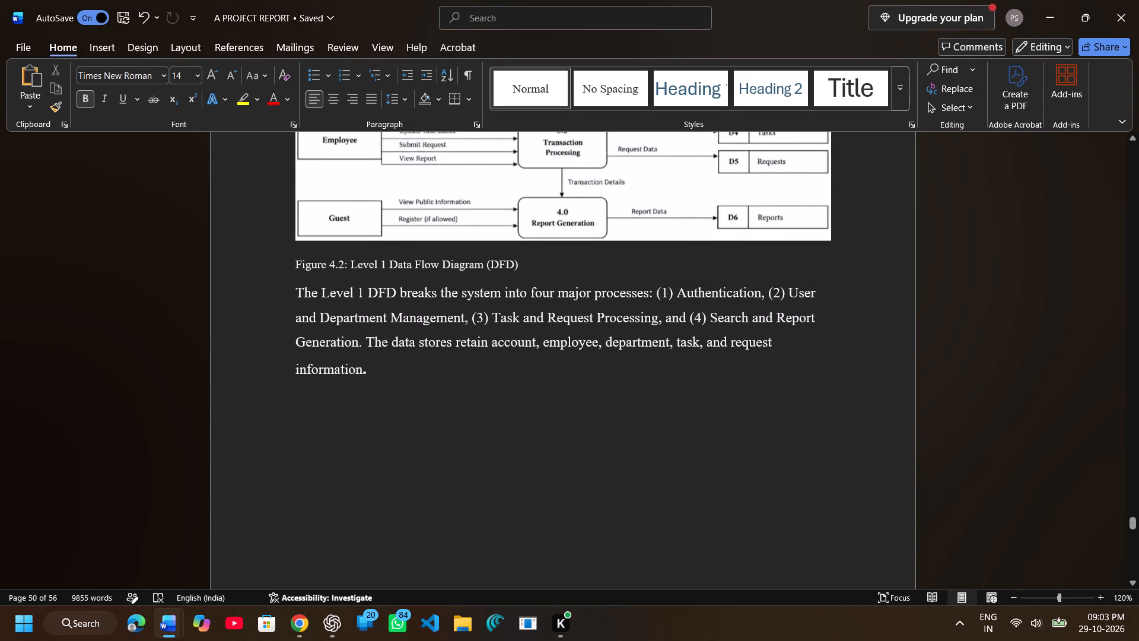
key("ctrl+v")
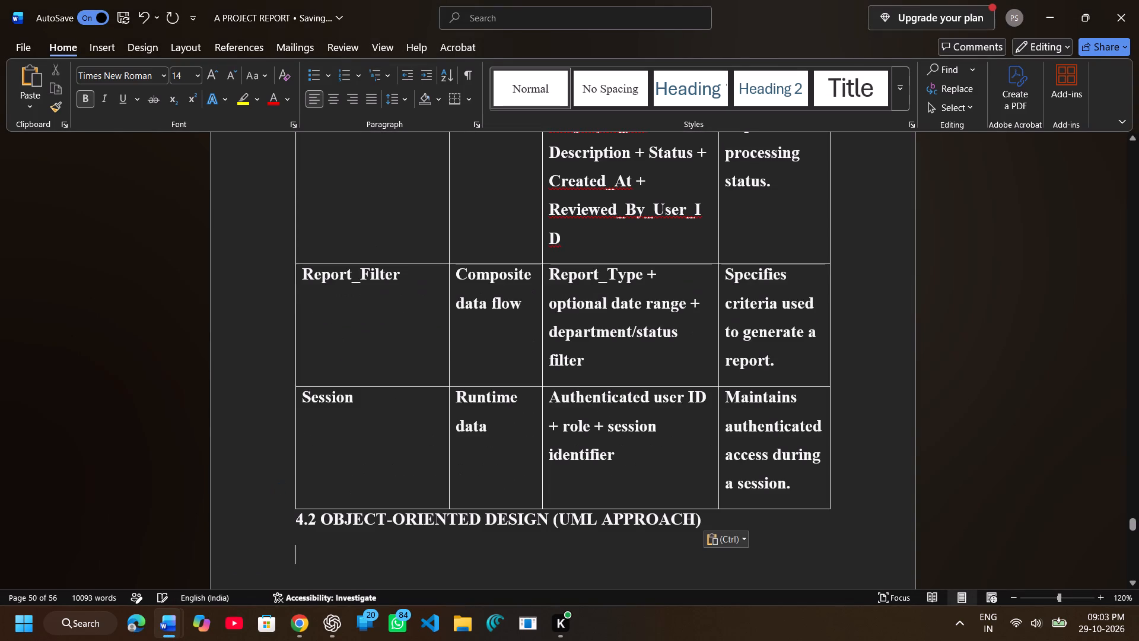
scroll(336, 440, "up", 1)
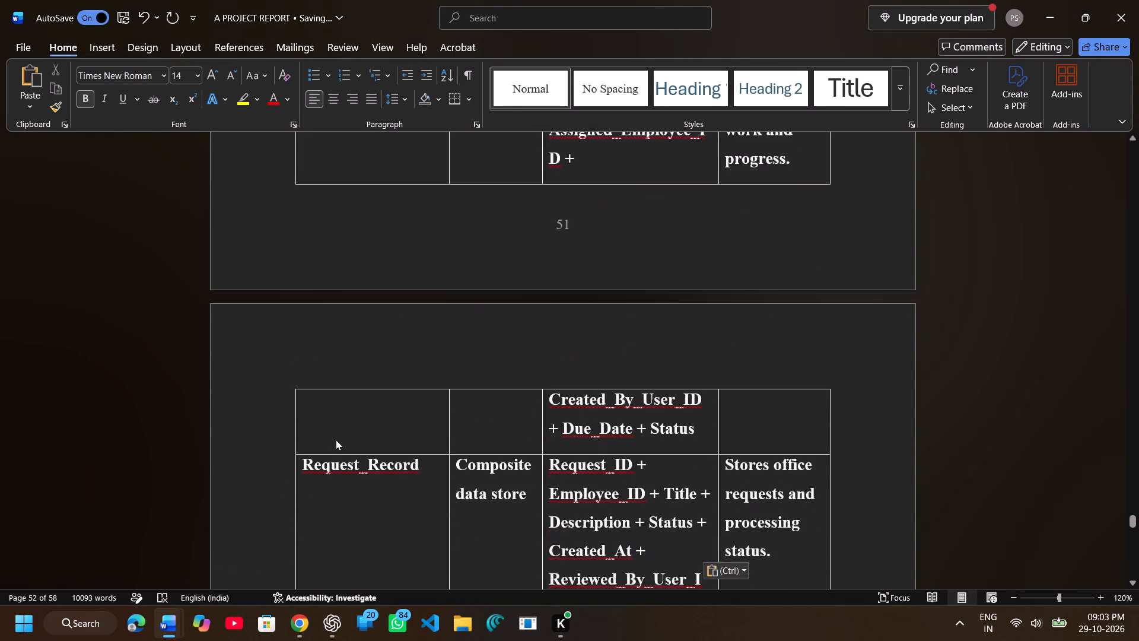
scroll(336, 440, "up", 2)
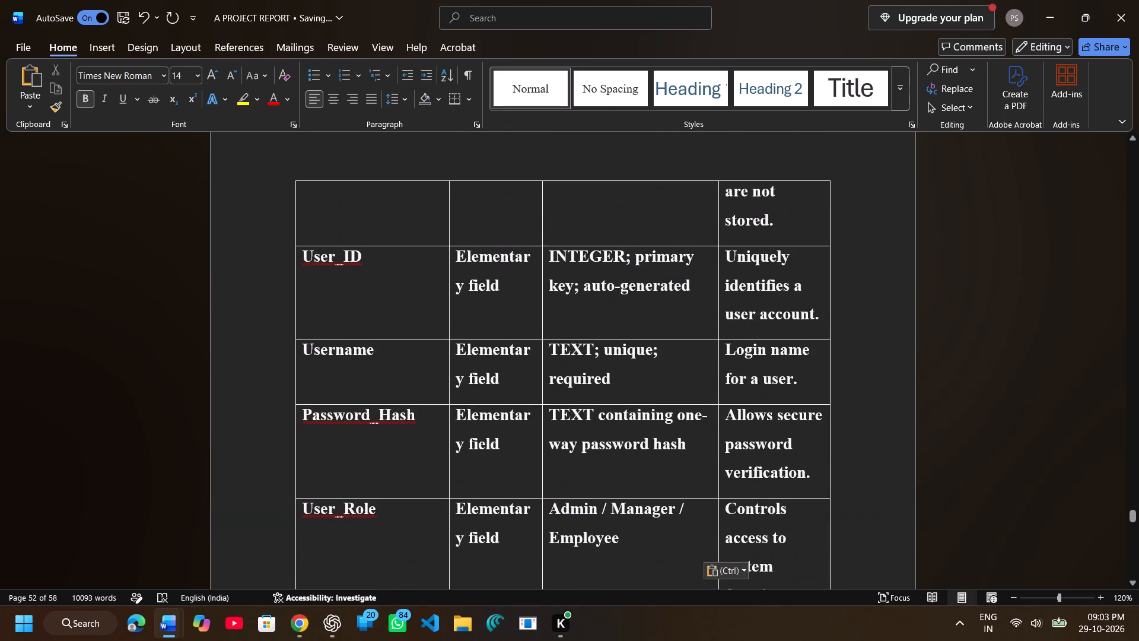
scroll(336, 440, "up", 2)
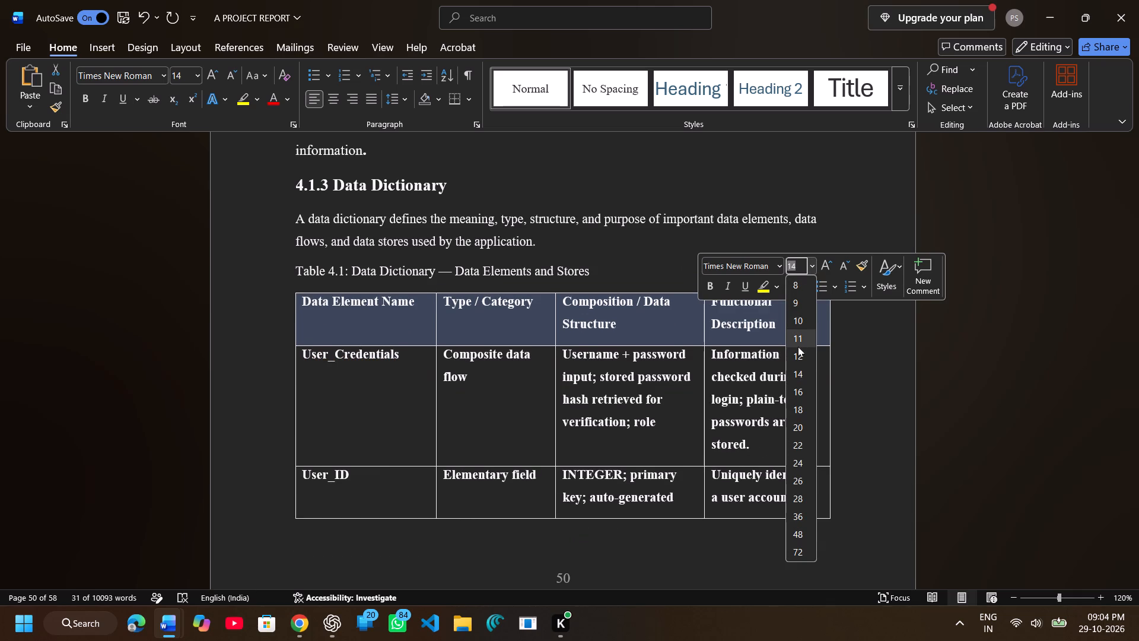
Set the font size of the Data Dictionary introduction paragraph and the Table 4.1 caption to 12.
left_click(794, 348)
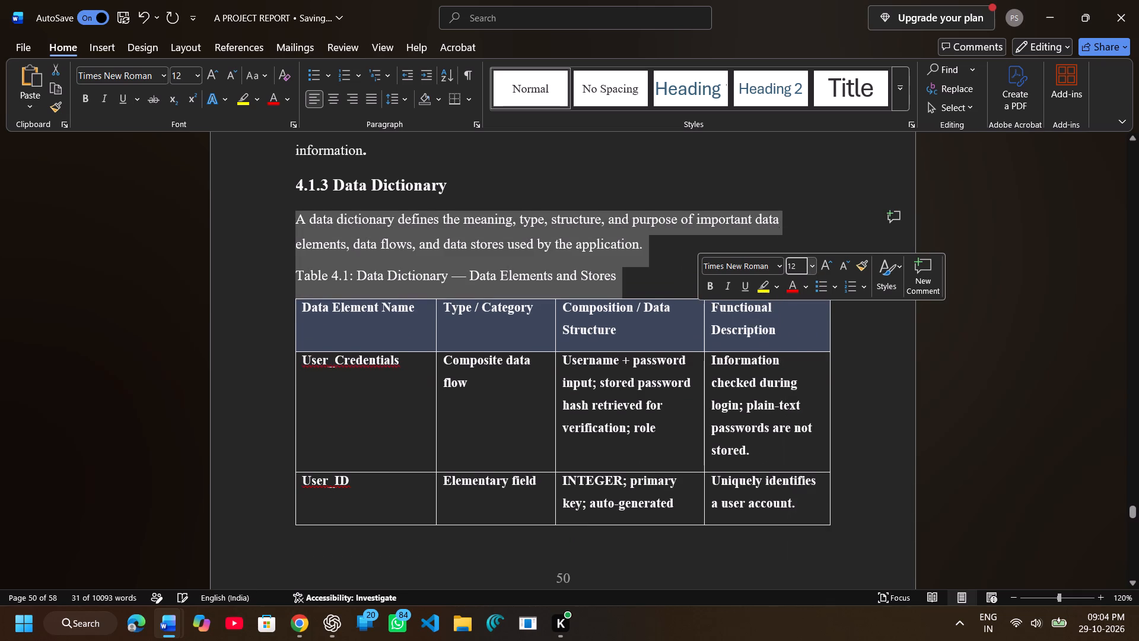
left_click(778, 181)
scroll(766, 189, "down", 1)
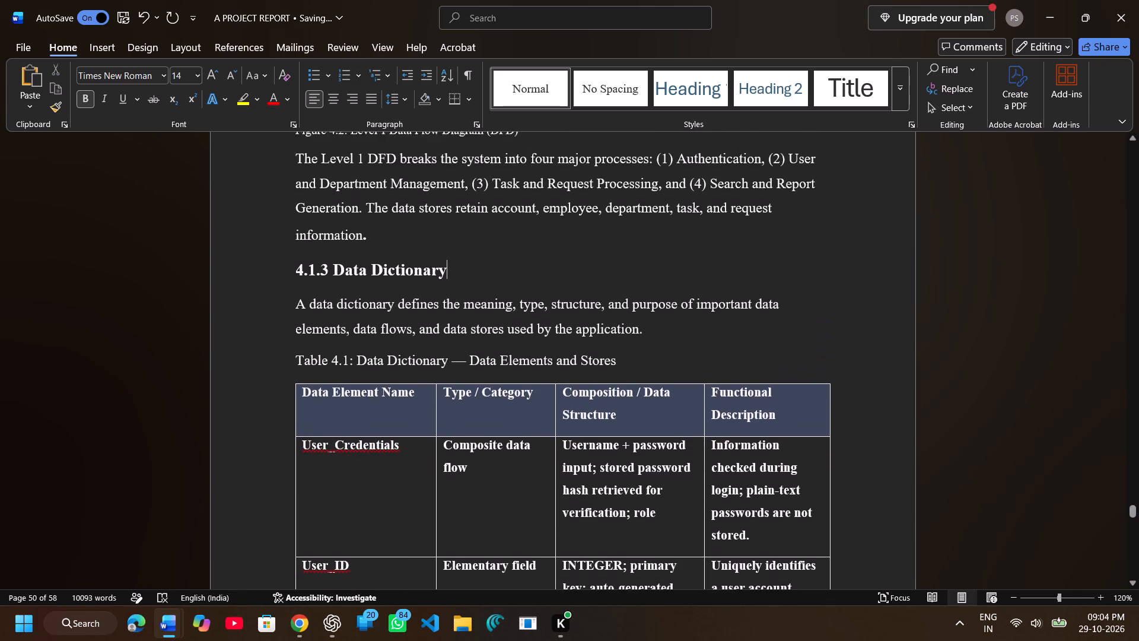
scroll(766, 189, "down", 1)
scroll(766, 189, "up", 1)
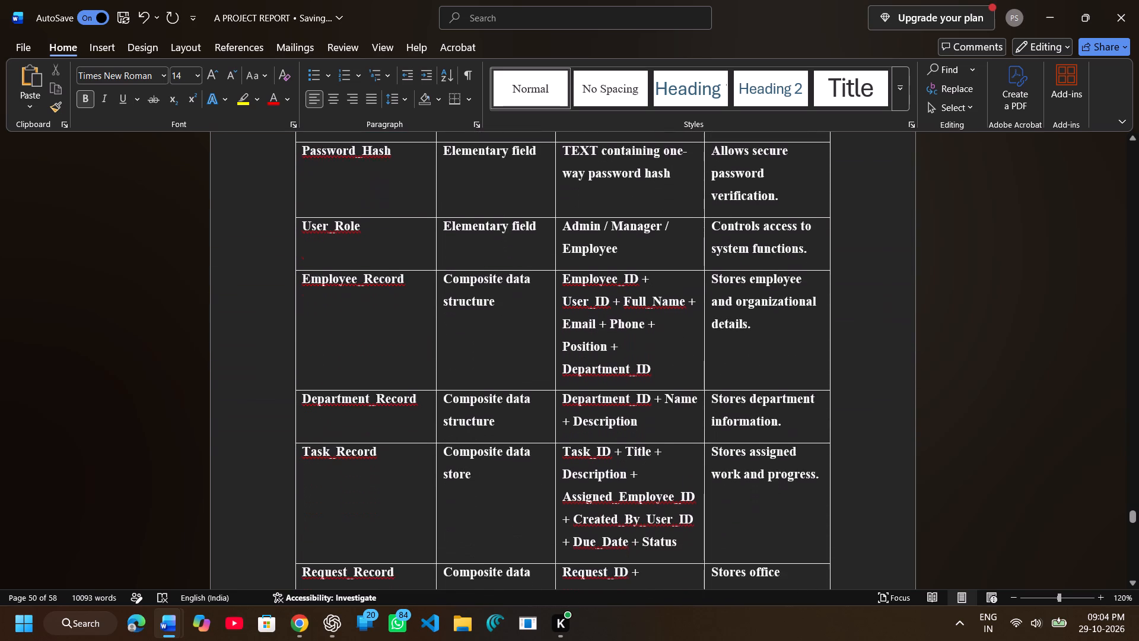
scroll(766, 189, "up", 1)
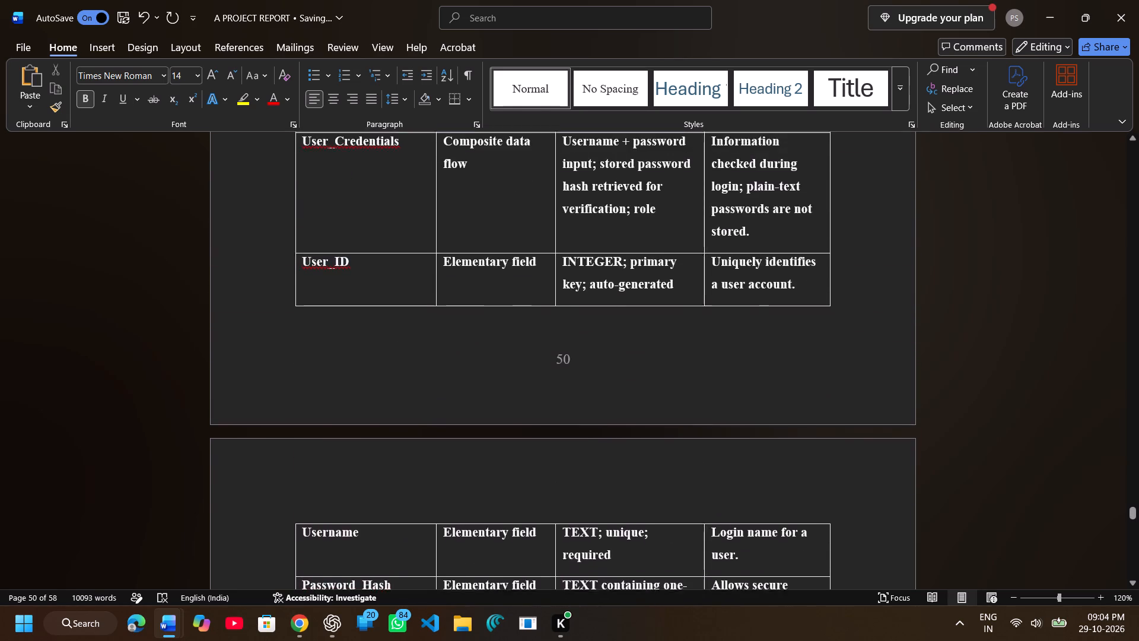